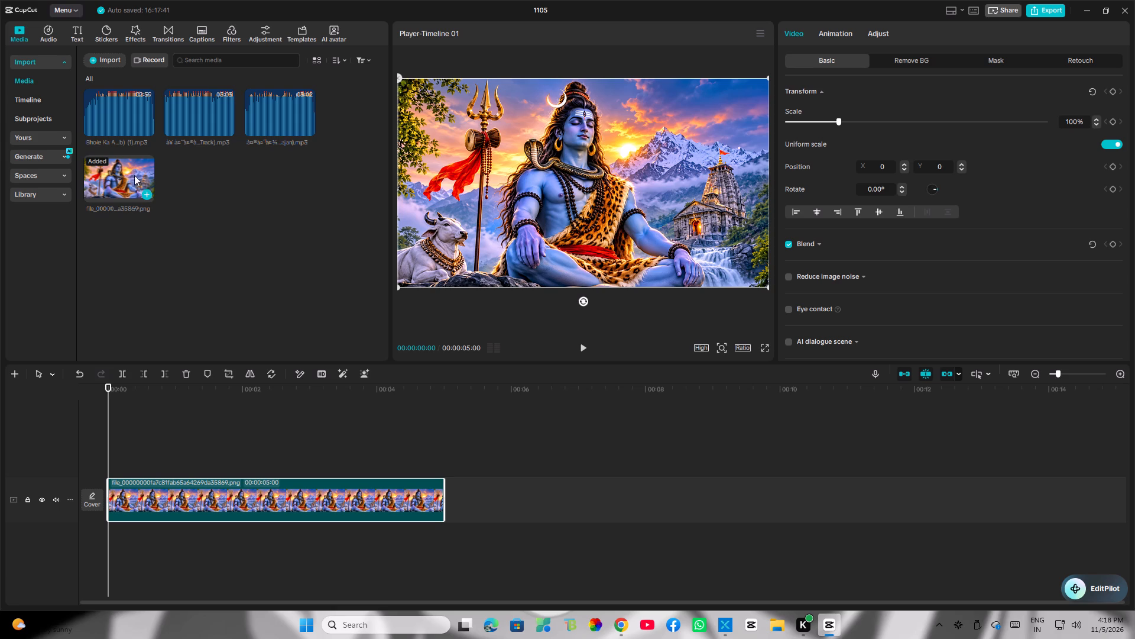
Preview the three imported audio tracks in the media library.
left_click(132, 124)
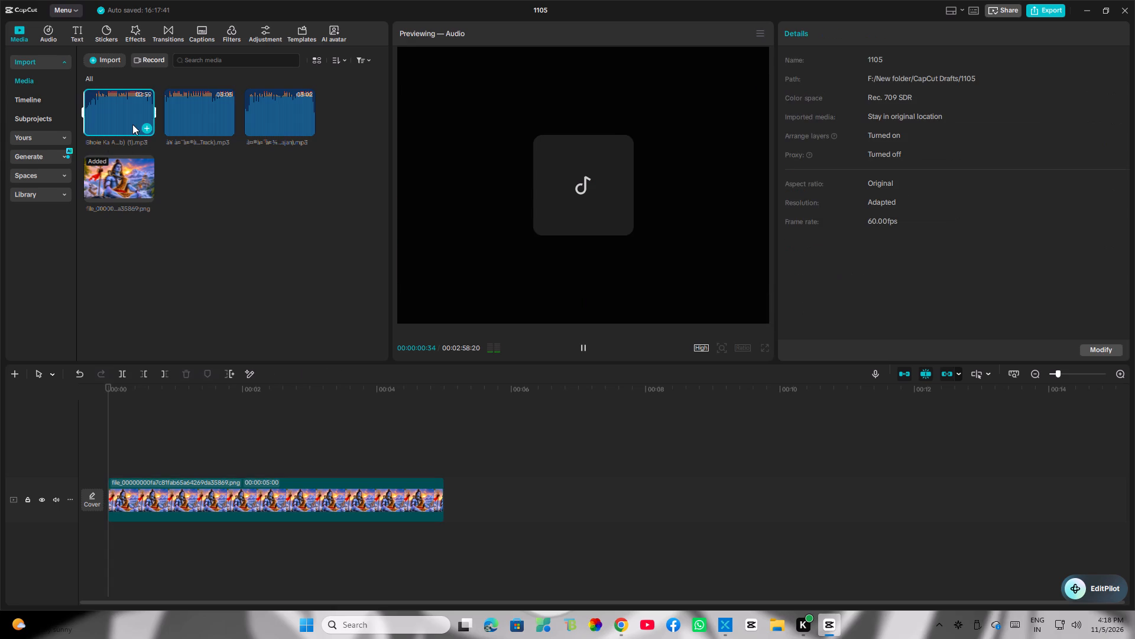
left_click(205, 128)
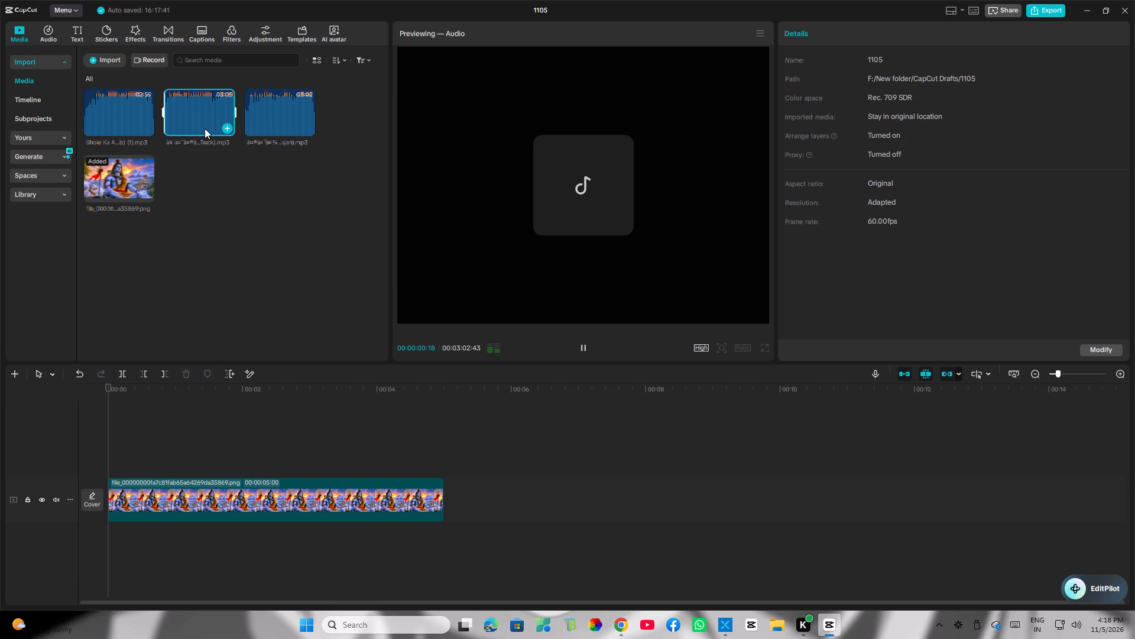
left_click(260, 137)
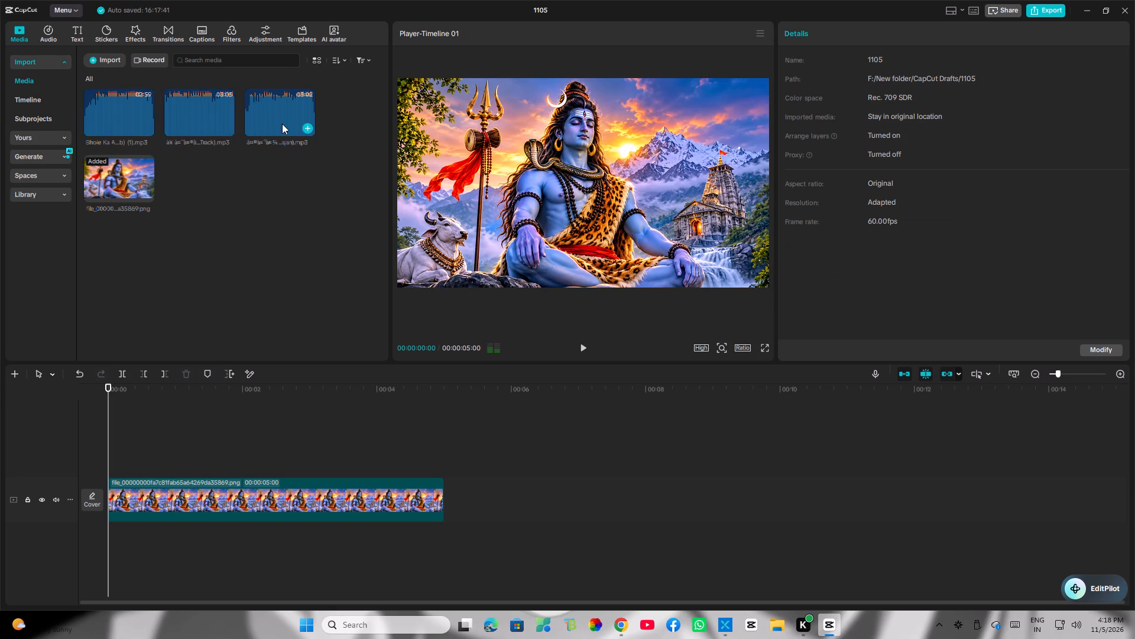
left_click(282, 124)
Place the Devotional Track audio at the start of the timeline, beneath the image clip.
left_click(202, 124)
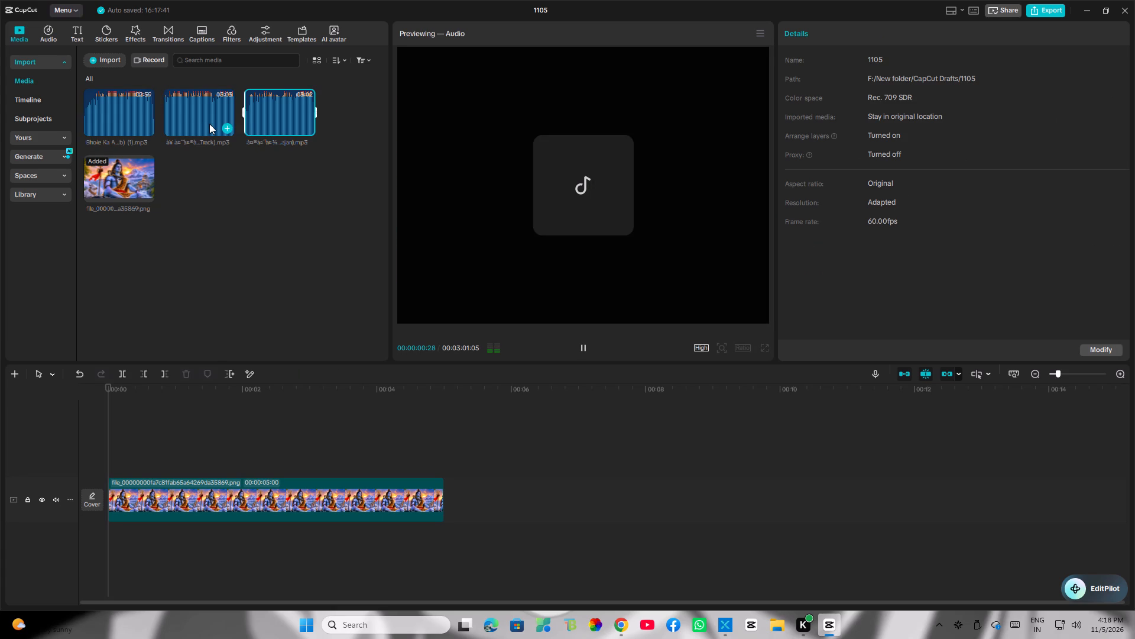
left_click_drag(209, 124, 174, 418)
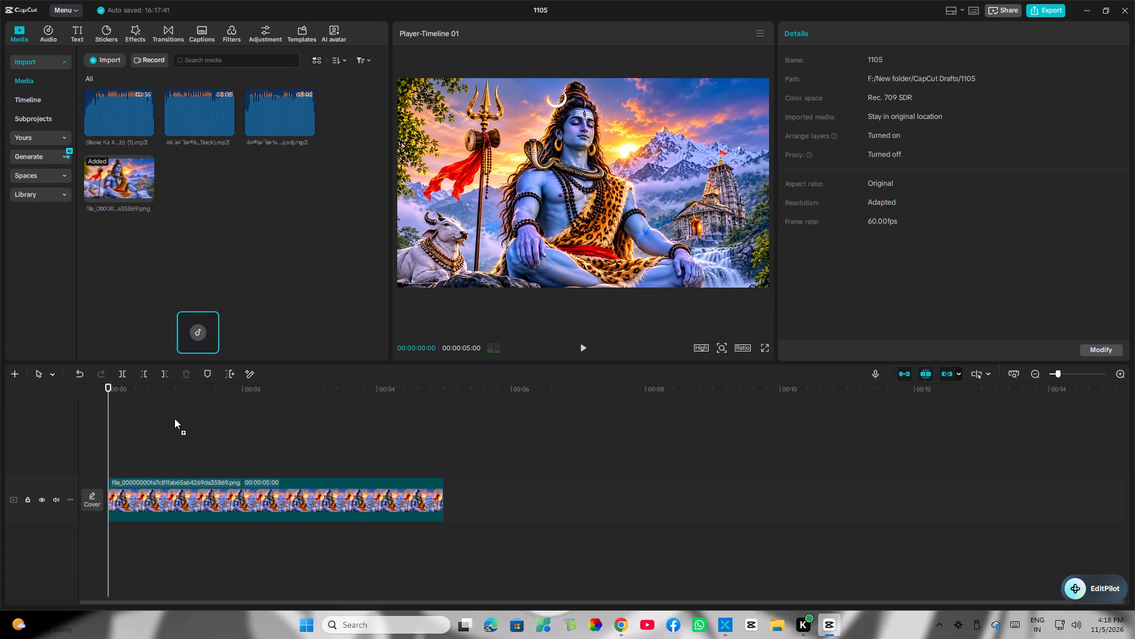
left_click_drag(174, 418, 111, 535)
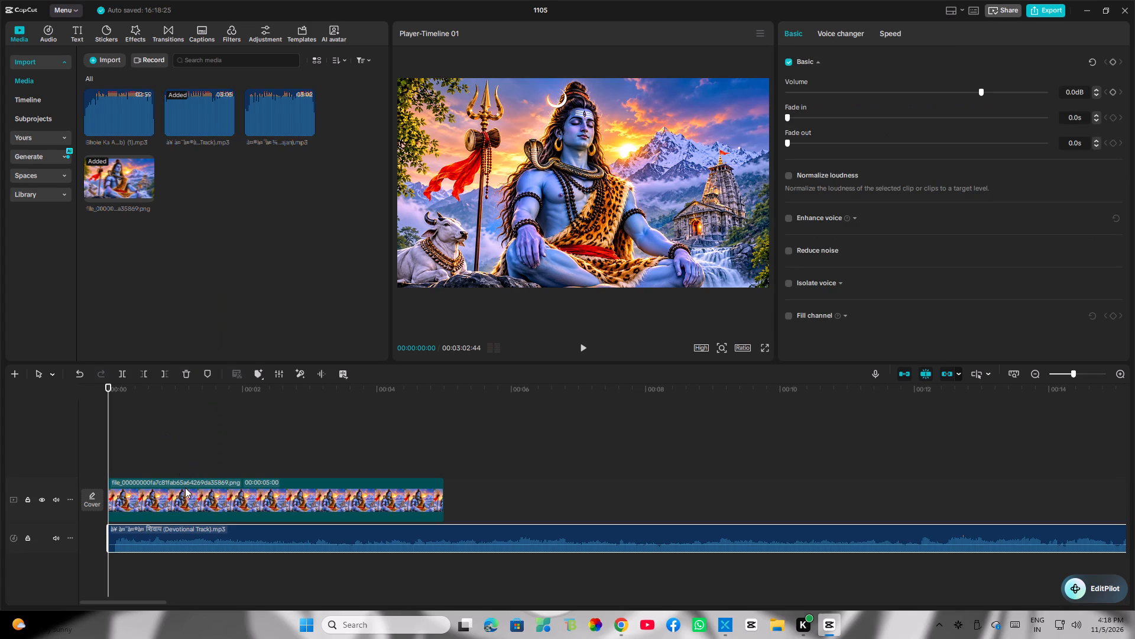
Extend the image clip's end to about 00:03:03, slightly past the end of the Devotional Track audio.
left_click(421, 492)
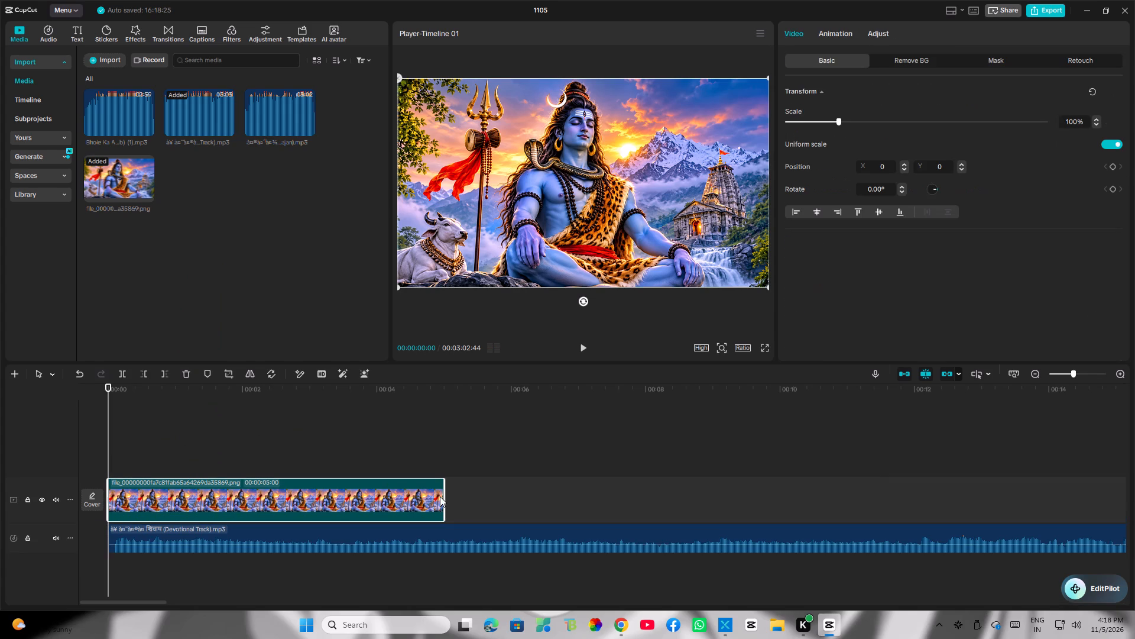
left_click_drag(445, 496, 1126, 492)
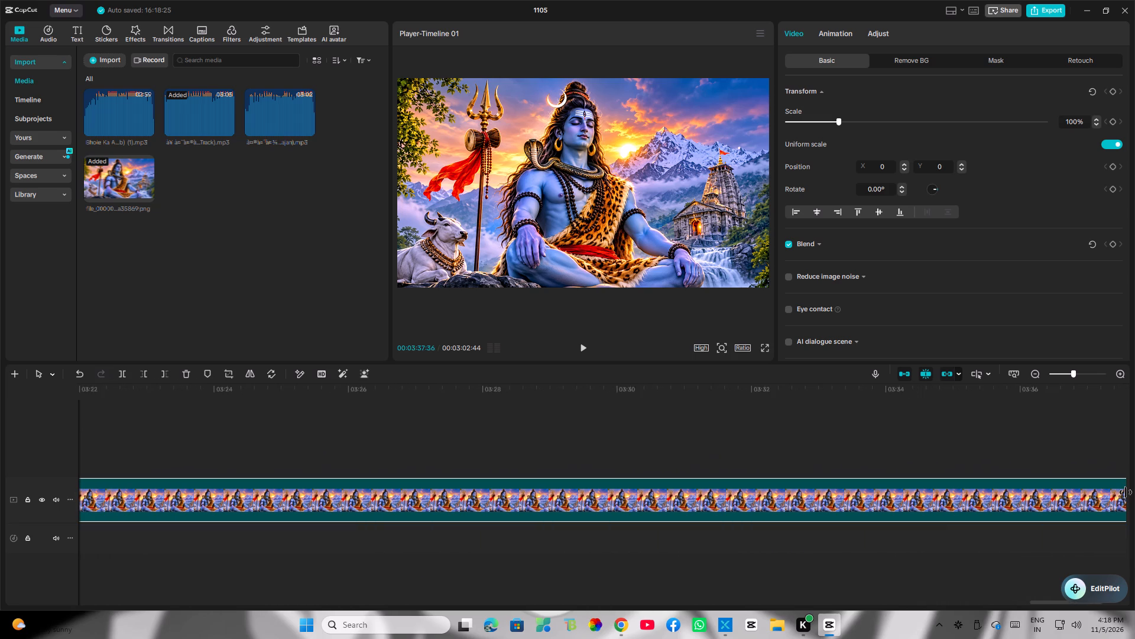
left_click_drag(1126, 492, 40, 491)
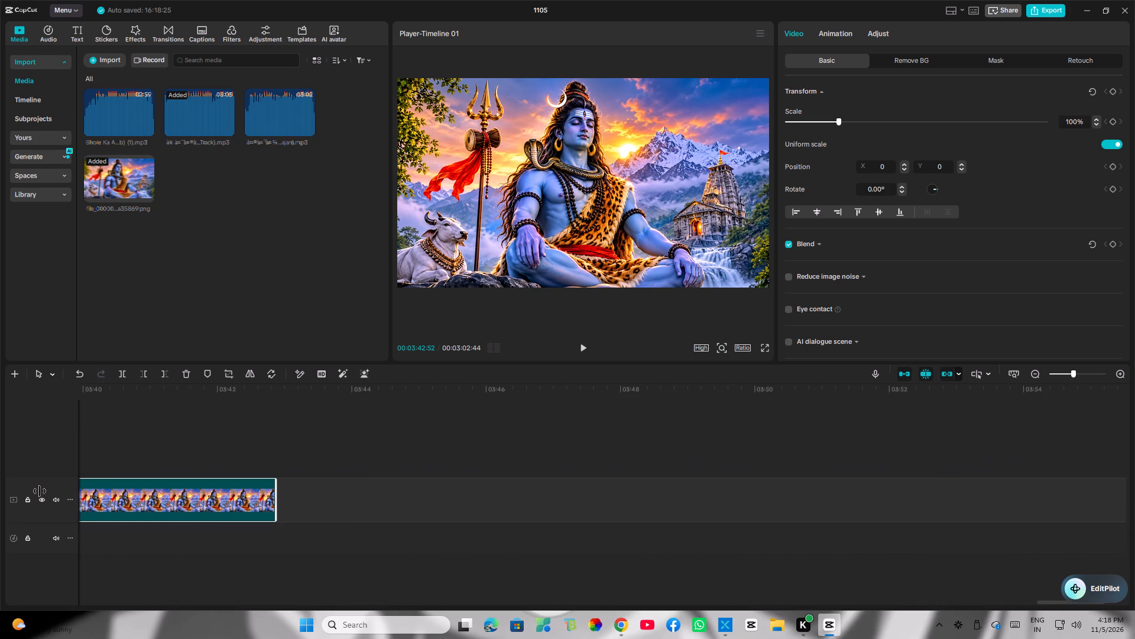
left_click_drag(40, 491, 0, 483)
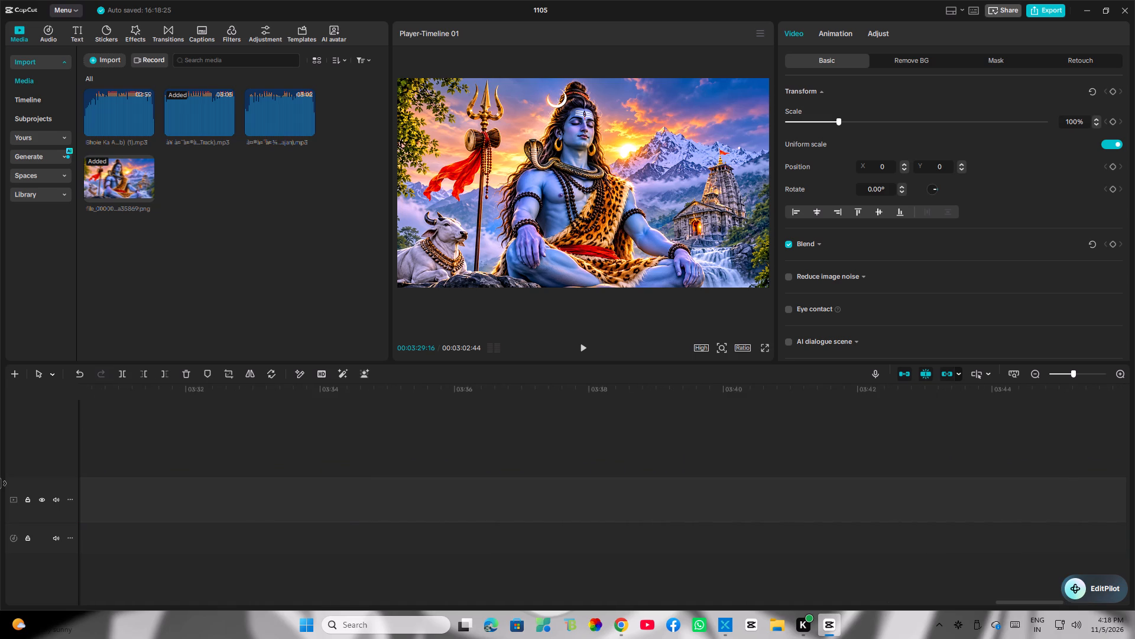
left_click_drag(0, 483, 1, 483)
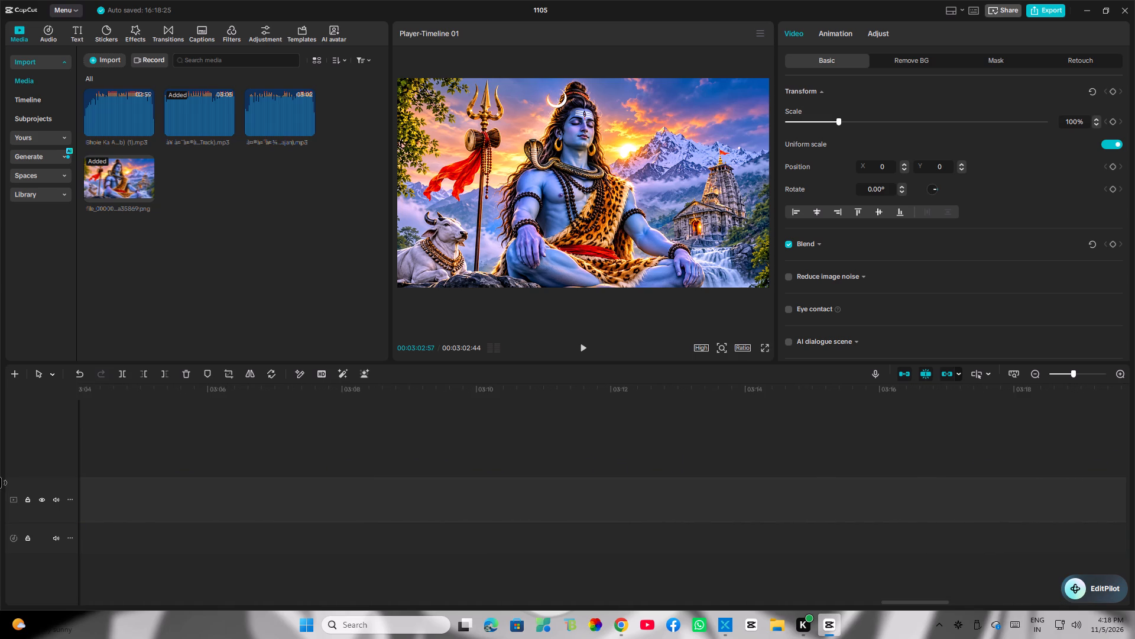
left_click_drag(1, 483, 843, 480)
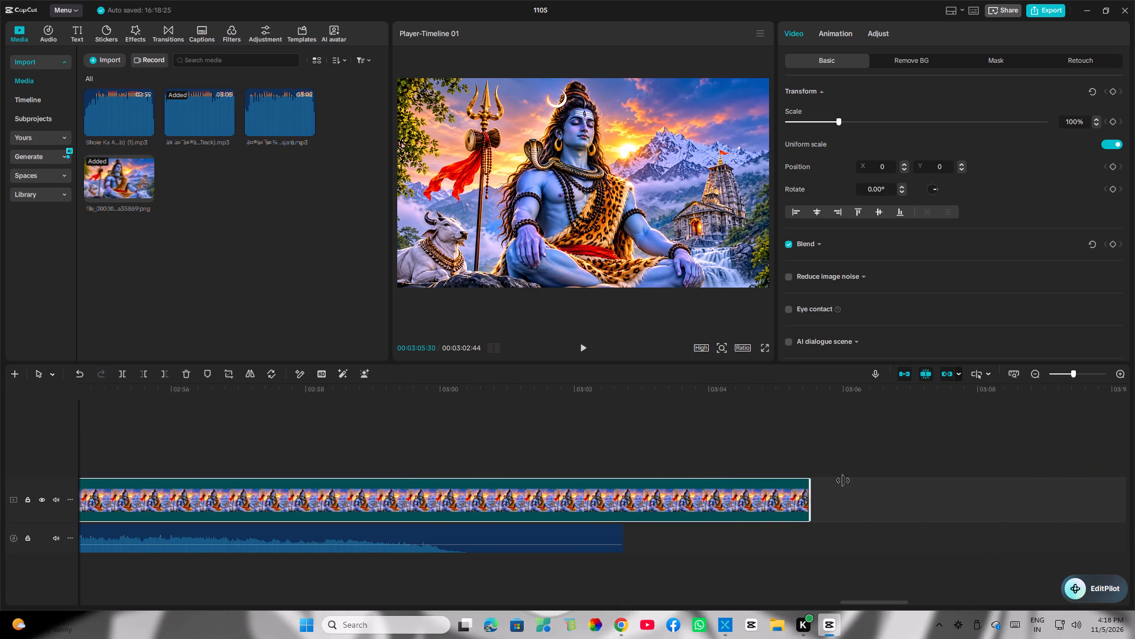
left_click_drag(843, 480, 658, 477)
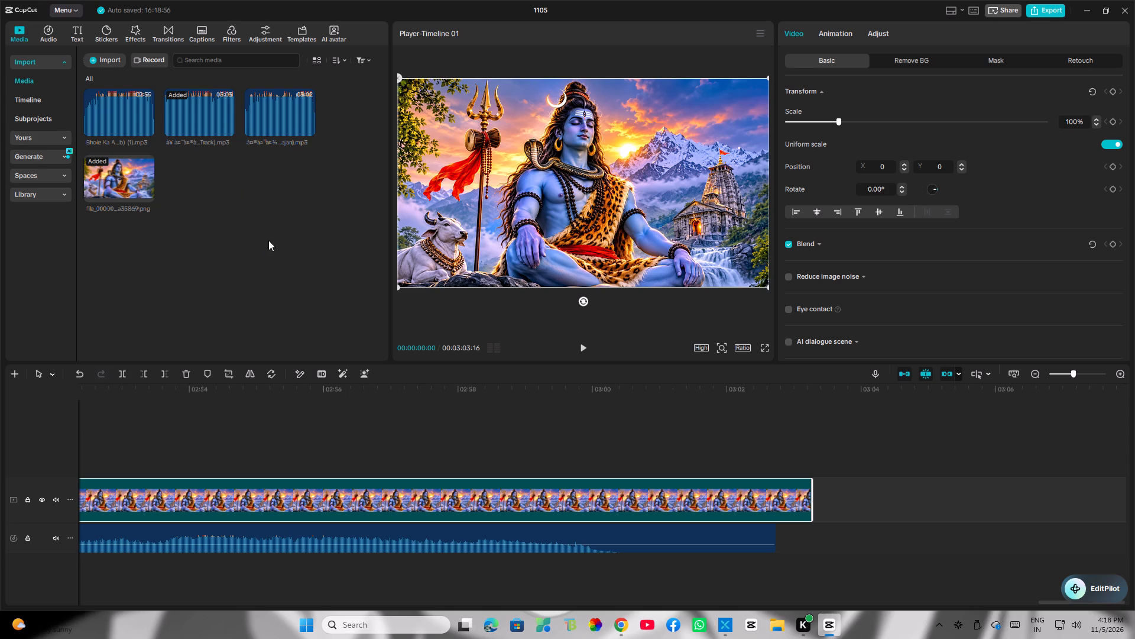
left_click(740, 464)
left_click_drag(740, 458, 677, 438)
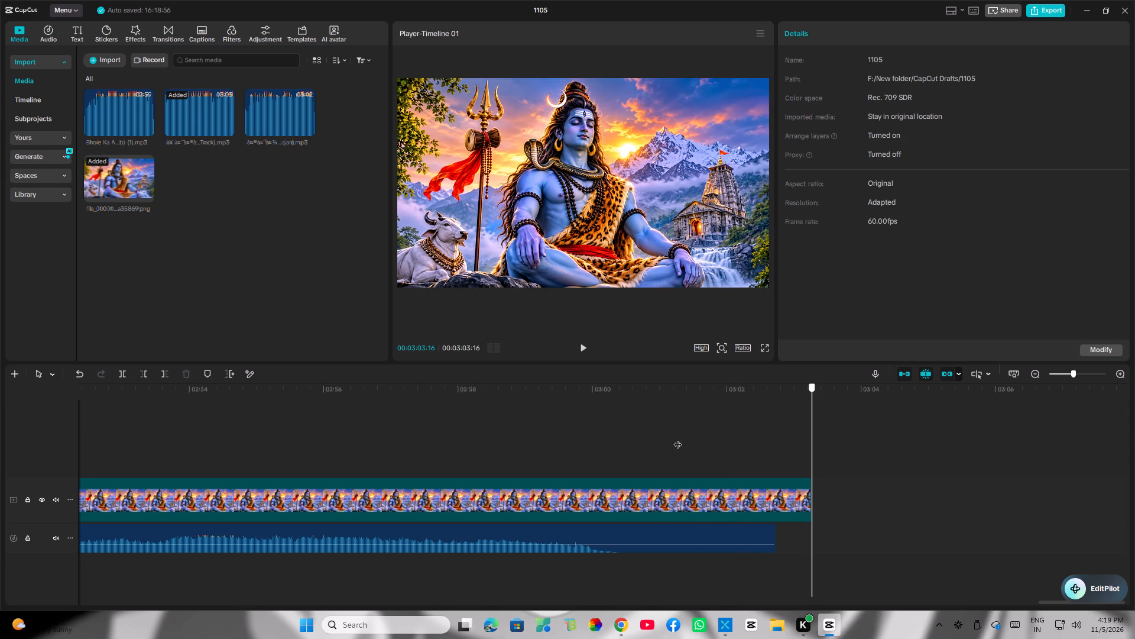
left_click_drag(677, 438, 665, 440)
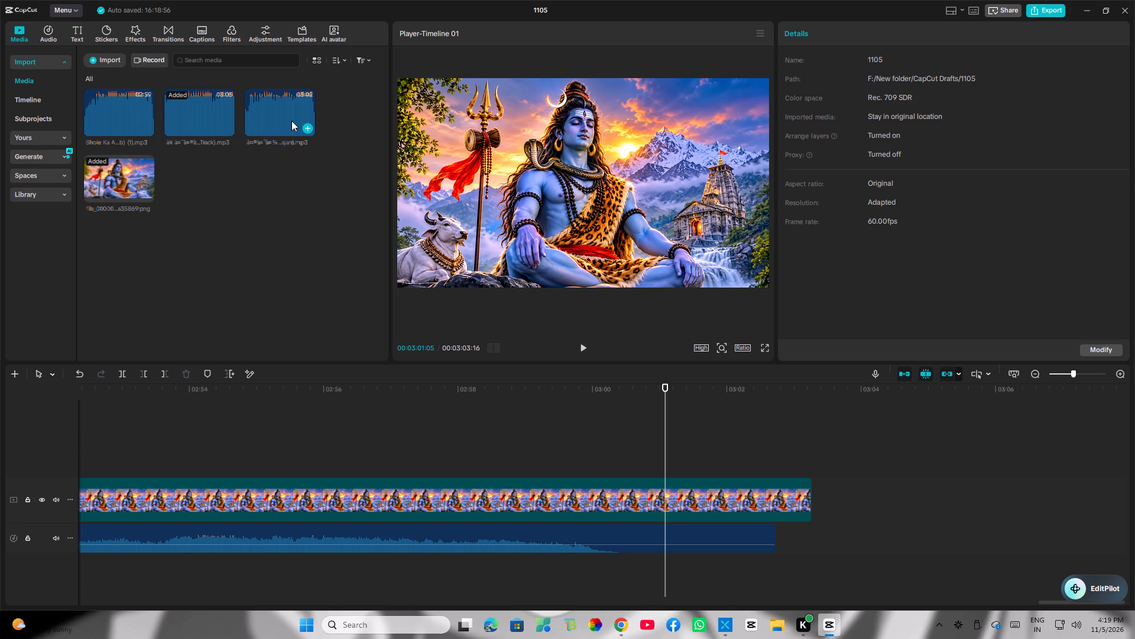
Add the Organic Live Bhajan audio to the audio track, directly after the Devotional Track clip.
left_click_drag(292, 120, 805, 514)
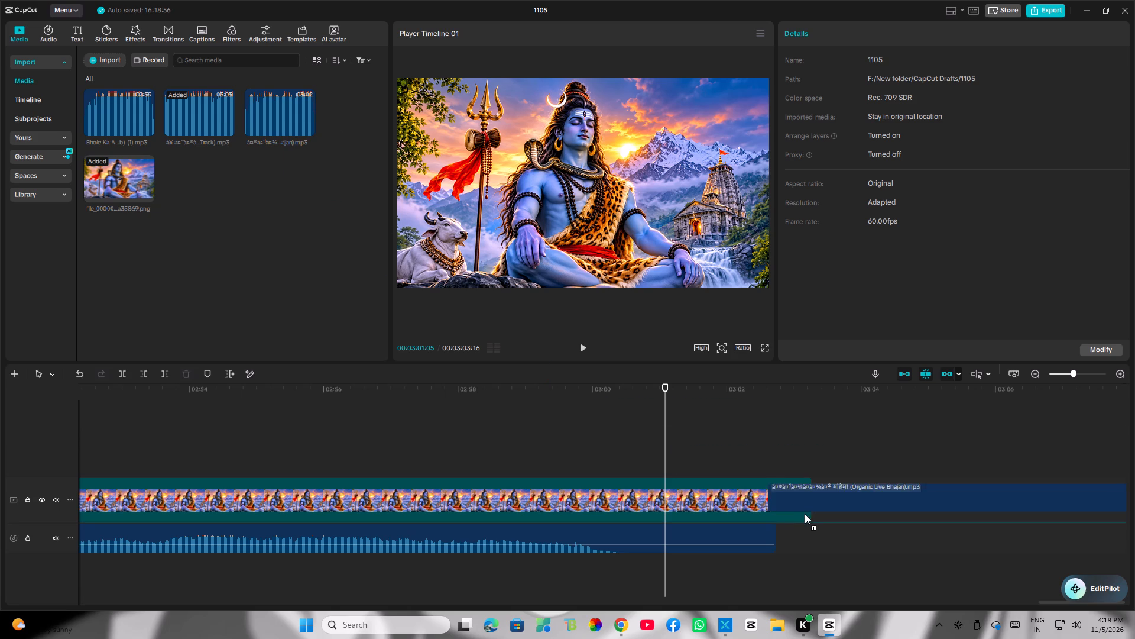
left_click_drag(805, 514, 774, 531)
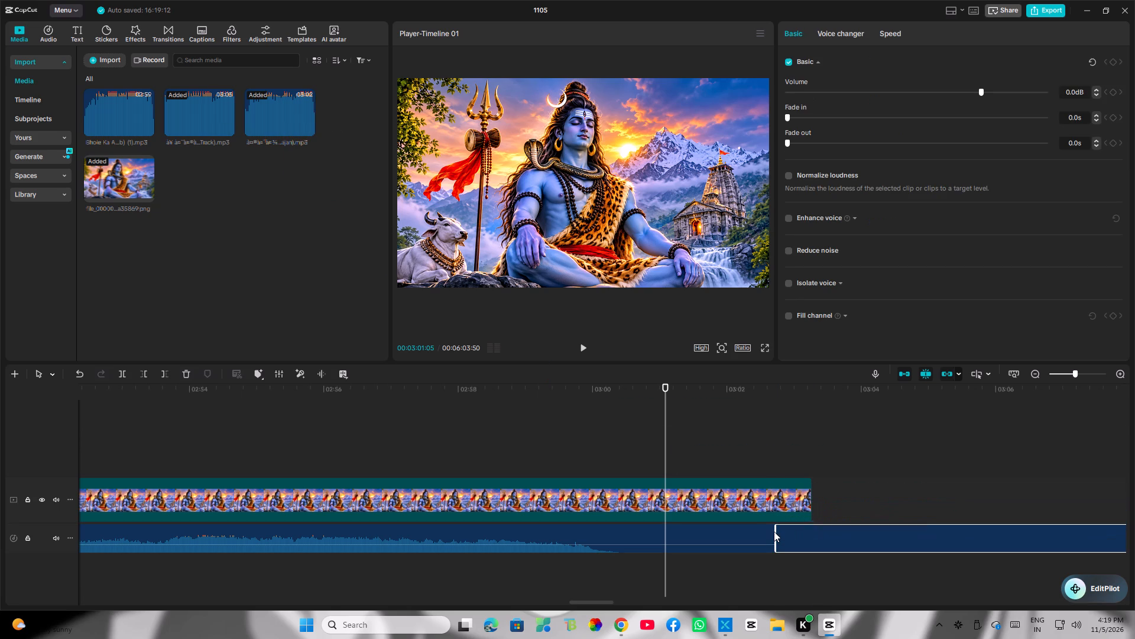
Extend the image clip's end to about 00:06:05, slightly past the end of the Organic Live Bhajan audio.
left_click(773, 496)
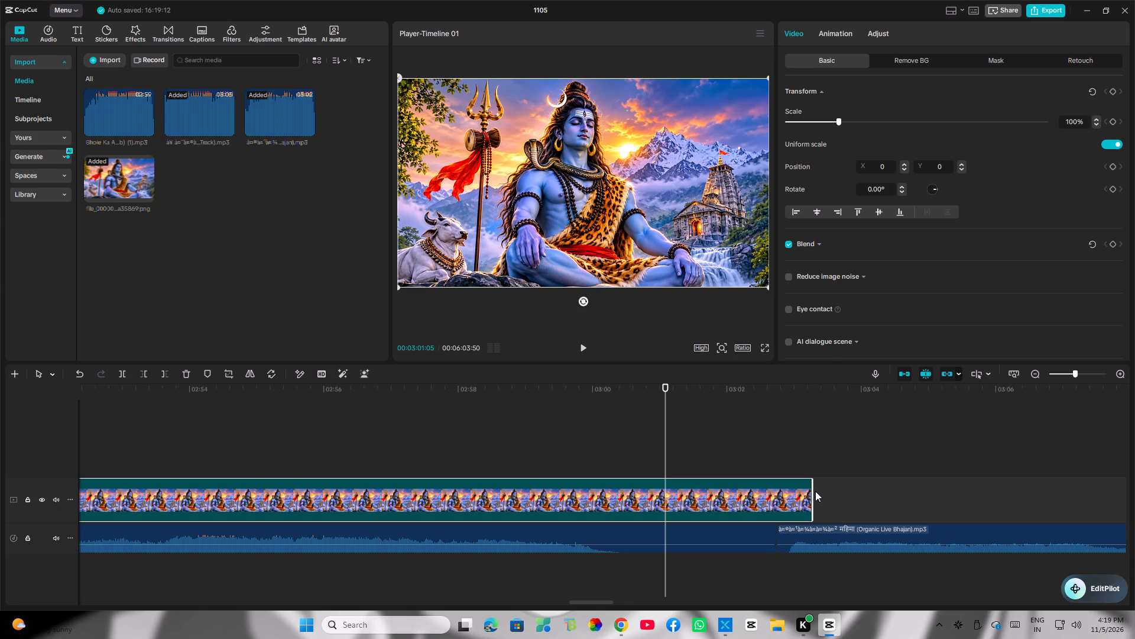
left_click_drag(815, 492, 845, 492)
left_click_drag(845, 492, 1134, 470)
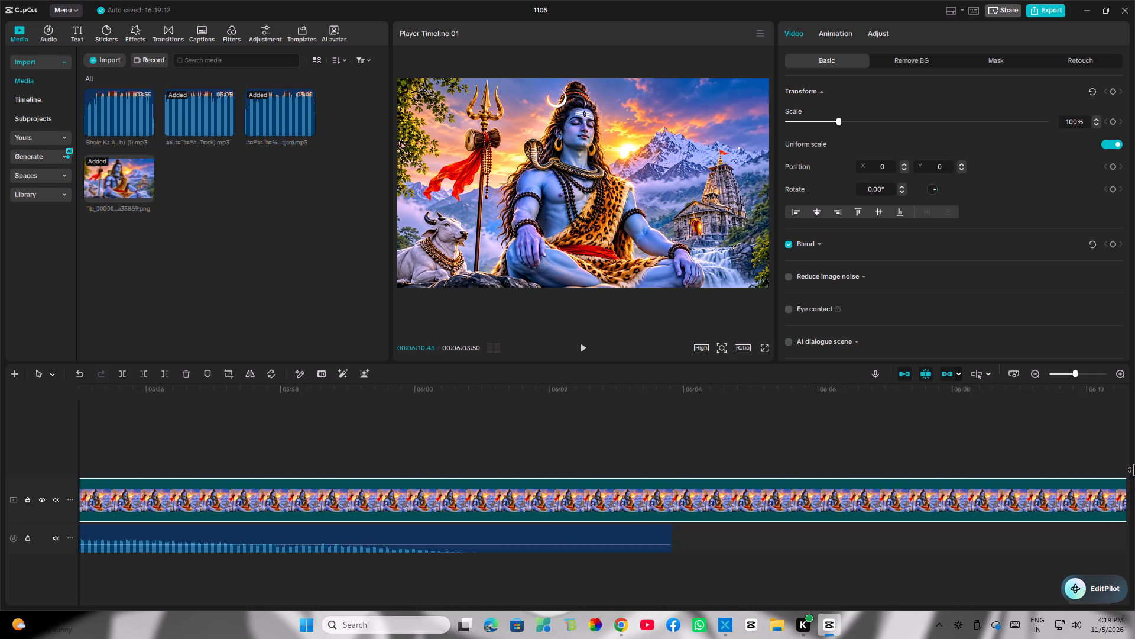
left_click_drag(1134, 470, 370, 537)
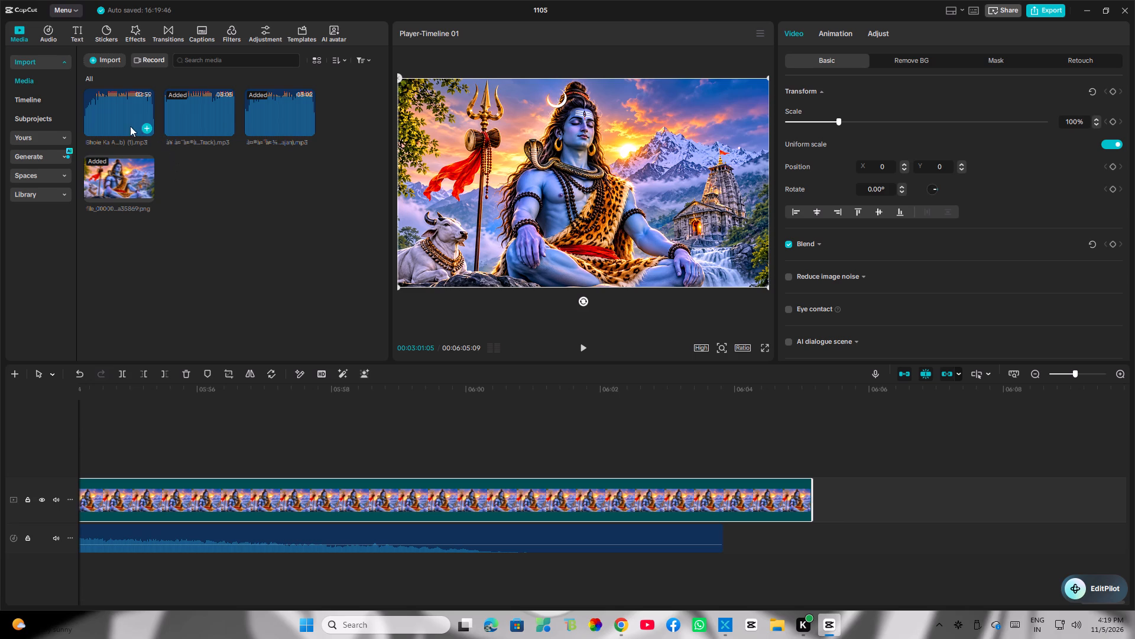
Add the Bhole Ka Aagman (Slowed + Reverb) audio directly after the Organic Live Bhajan clip.
left_click_drag(108, 122, 759, 502)
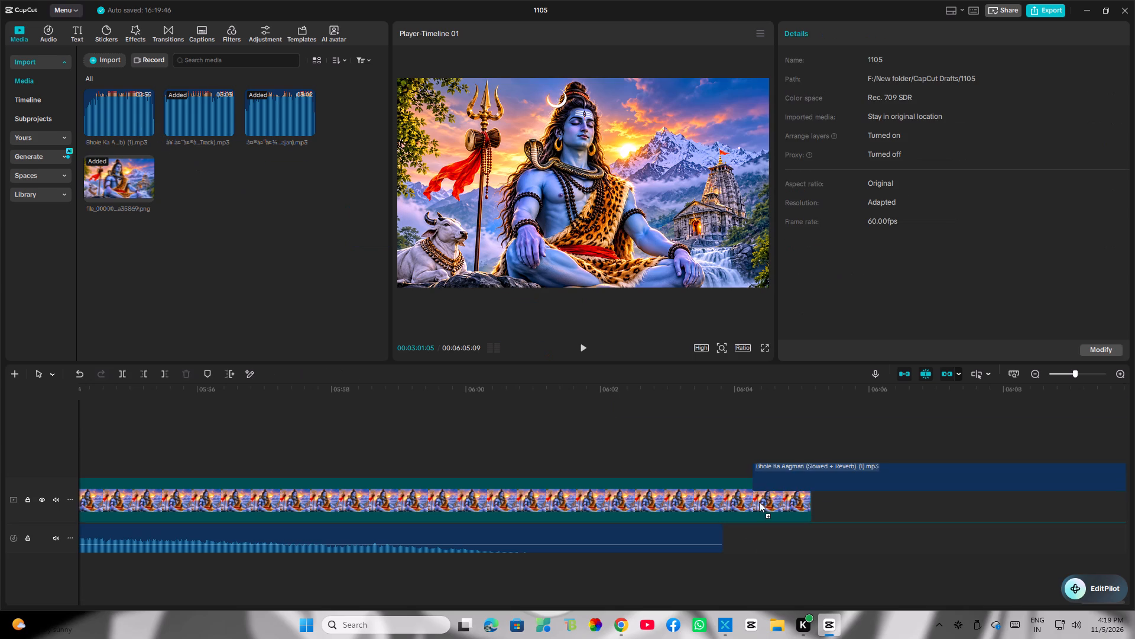
left_click_drag(759, 502, 714, 537)
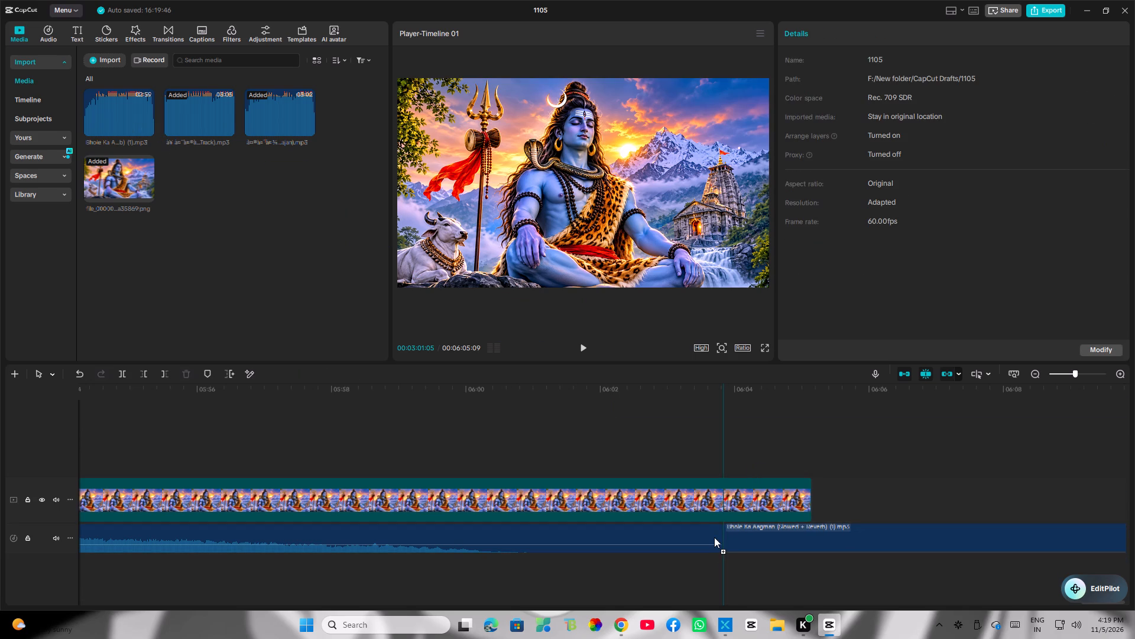
left_click_drag(714, 537, 729, 535)
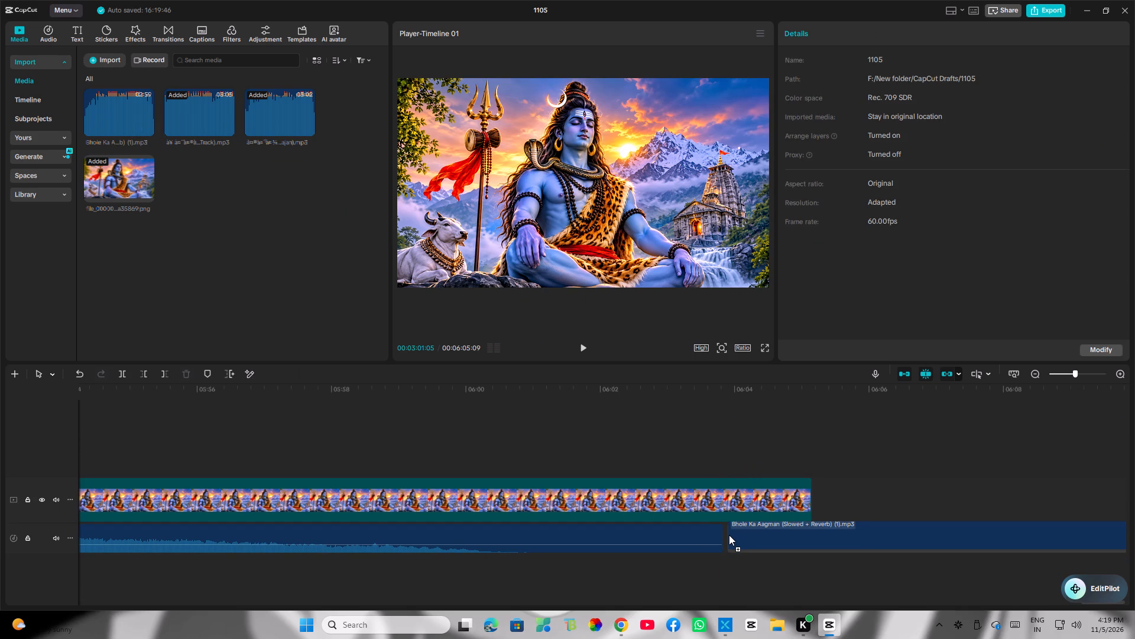
left_click_drag(729, 535, 725, 537)
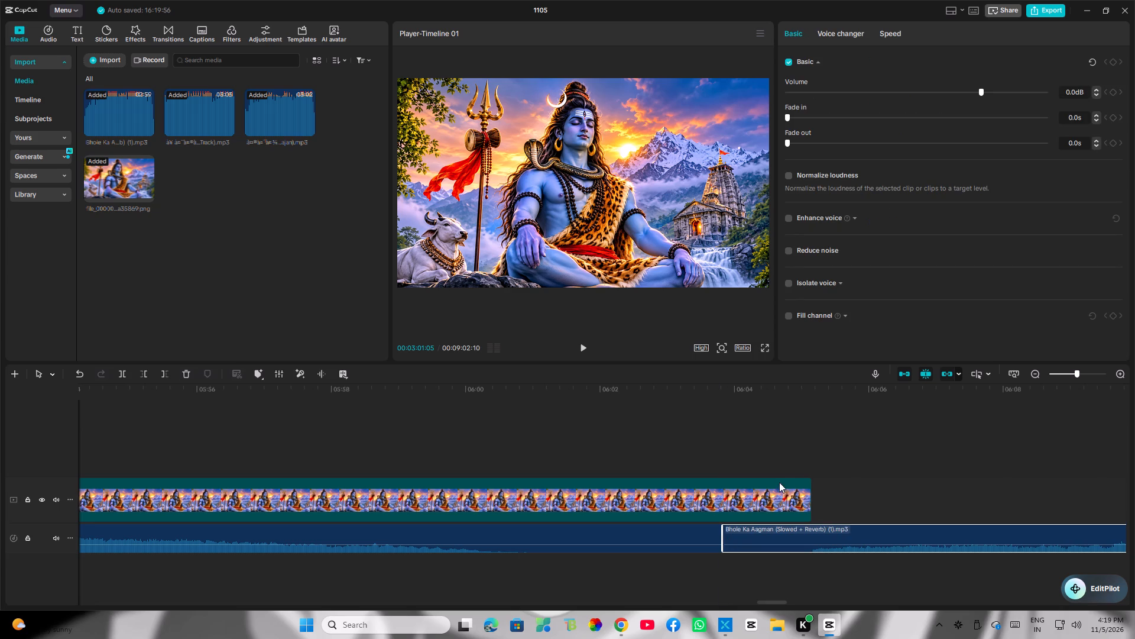
Extend the image clip to 00:09:02:10, aligning its end with the end of the Bhole Ka Aagman audio.
left_click(781, 483)
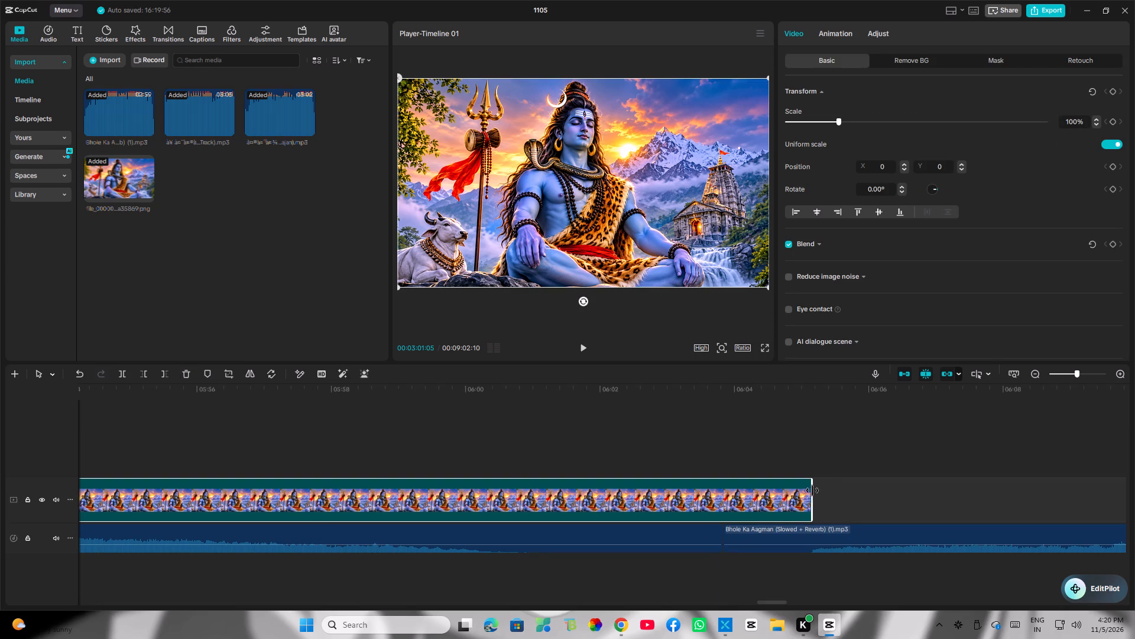
left_click_drag(813, 496, 1122, 471)
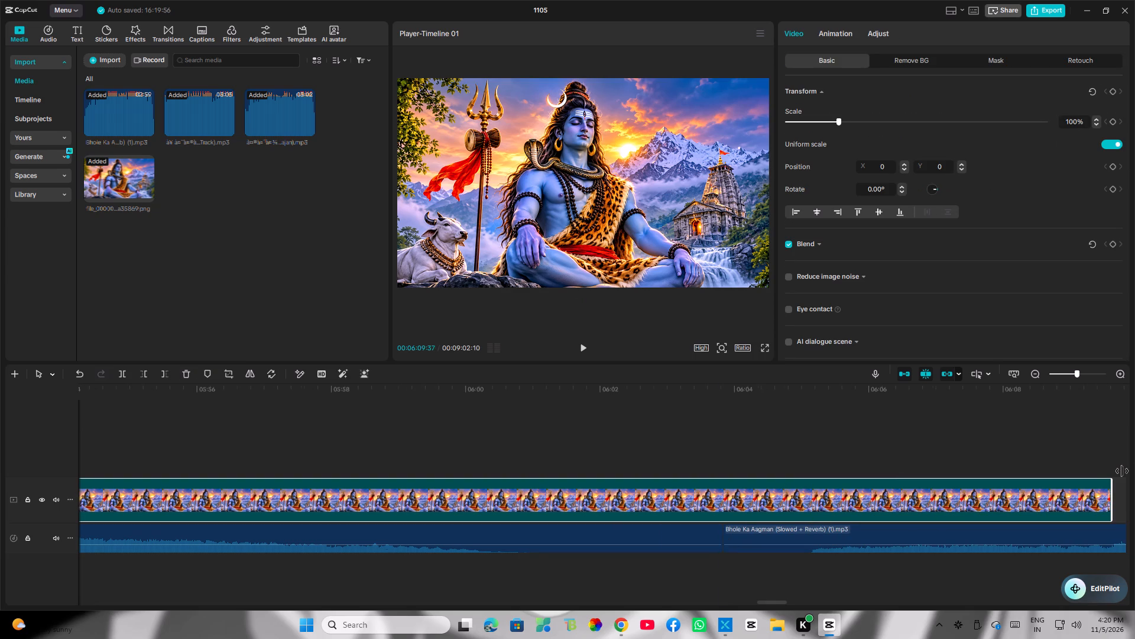
left_click_drag(1122, 471, 1134, 474)
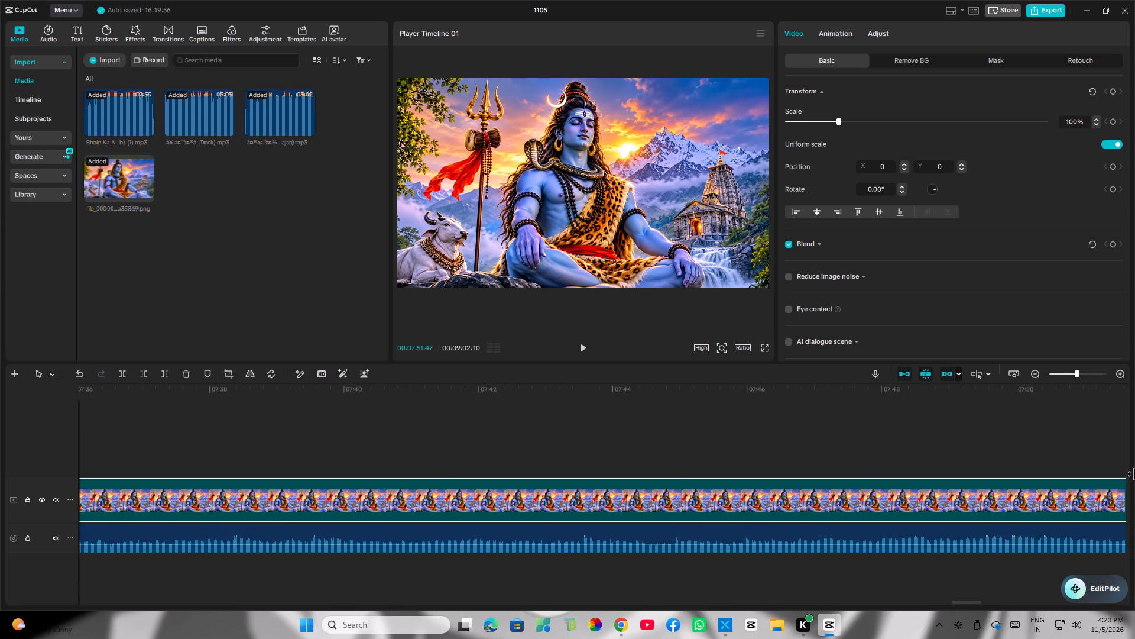
left_click_drag(1134, 474, 1105, 488)
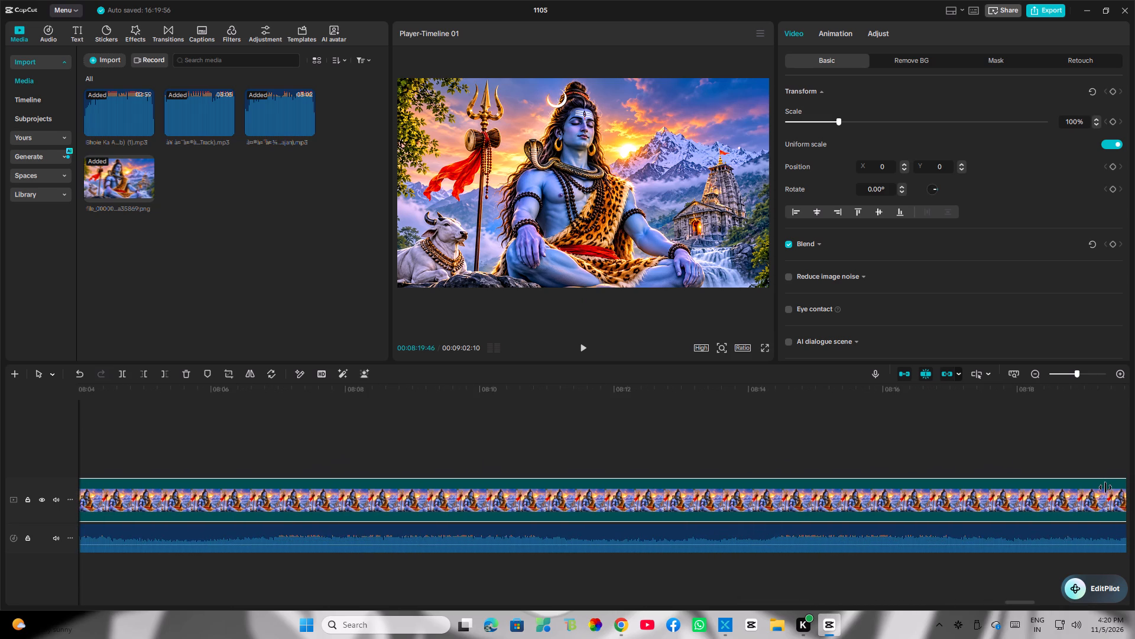
left_click_drag(1105, 488, 968, 537)
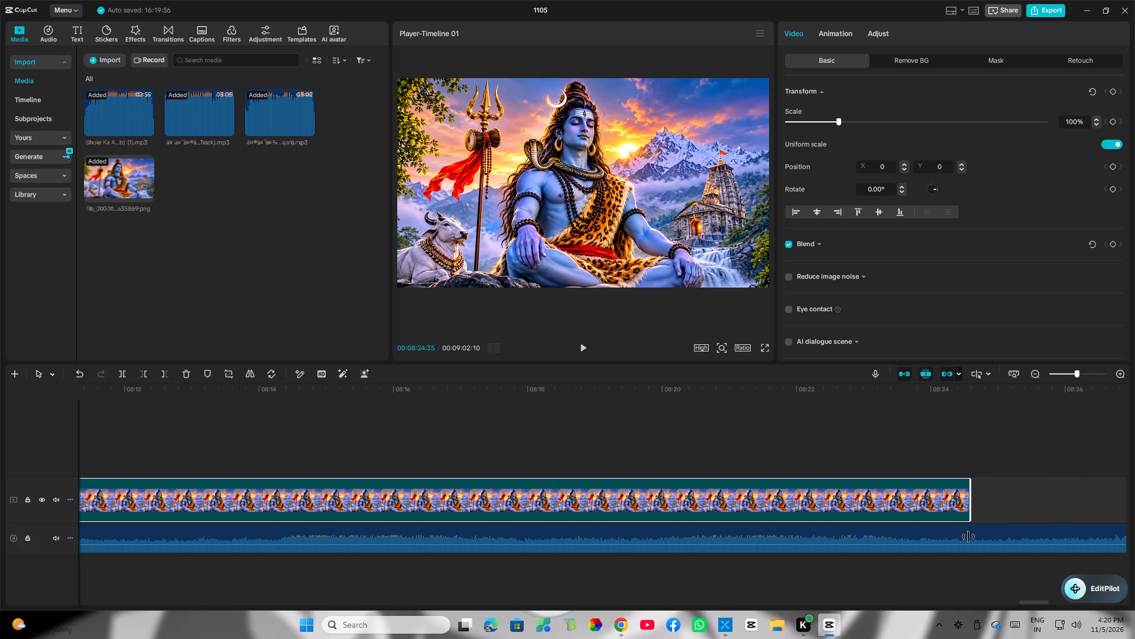
left_click_drag(968, 537, 1134, 498)
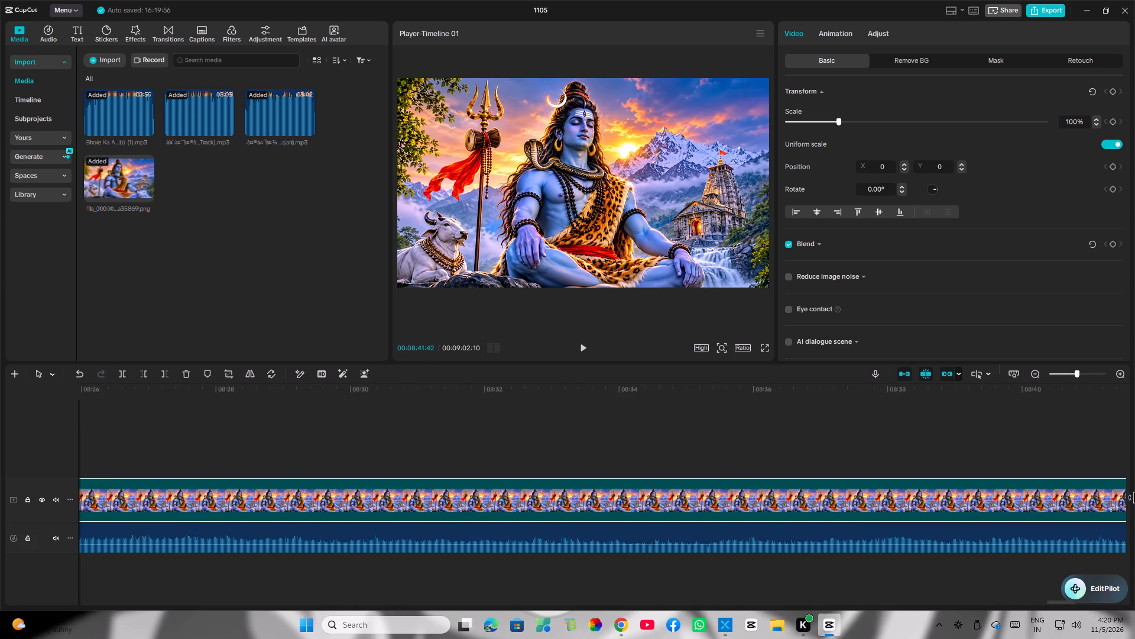
left_click_drag(1134, 498, 707, 554)
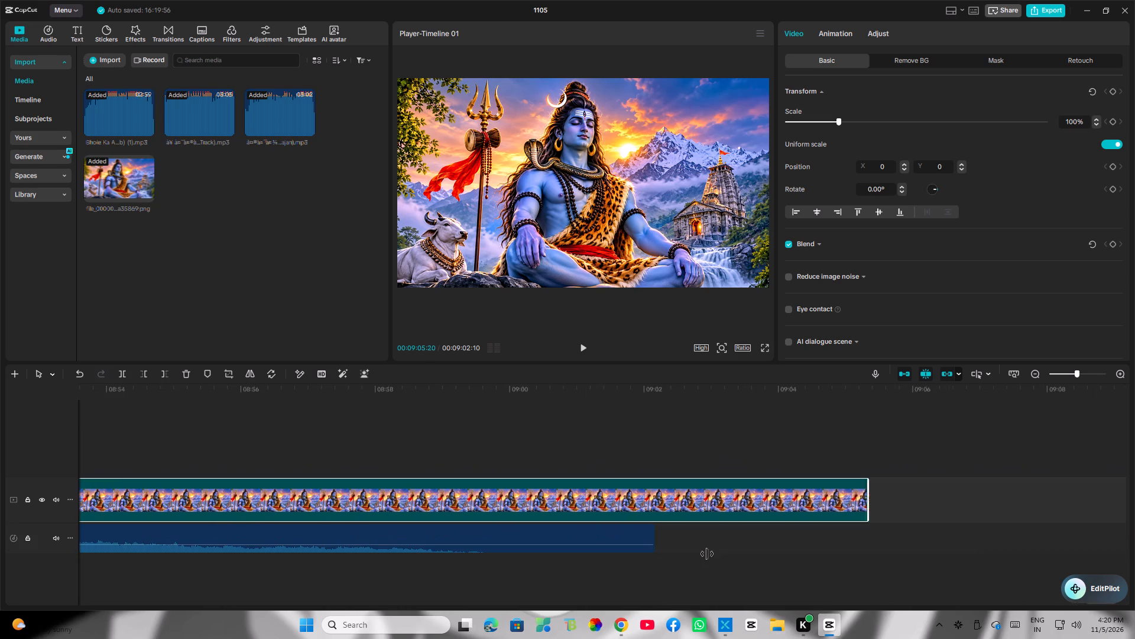
left_click_drag(707, 554, 656, 560)
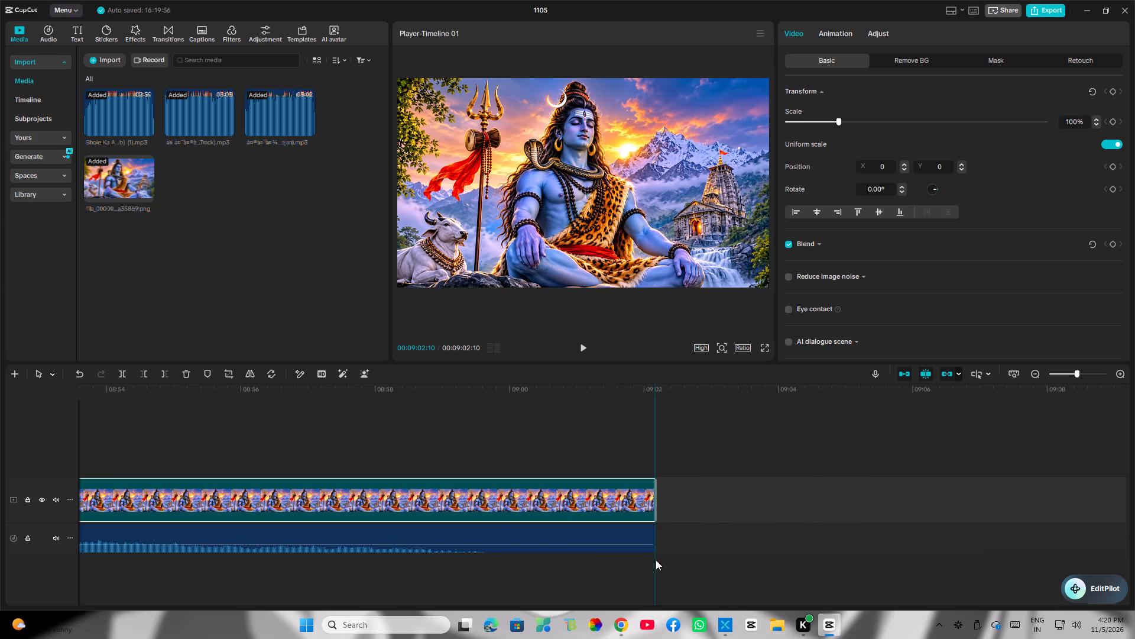
left_click(416, 436)
left_click_drag(416, 436, 156, 463)
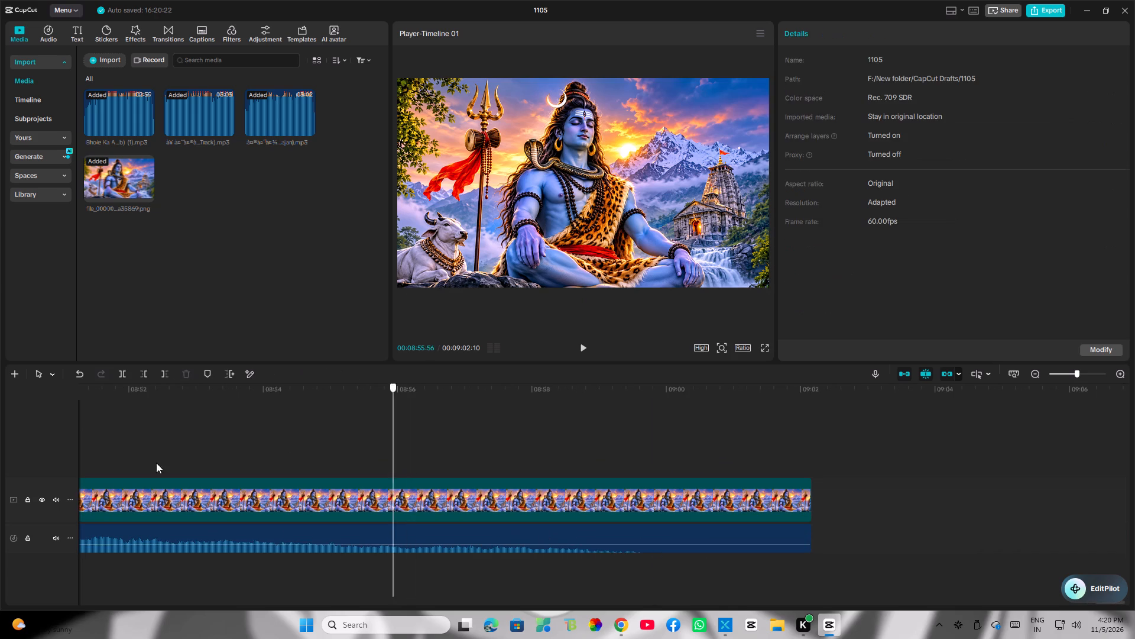
Return the playhead to the start of the timeline at 00:00:00:00 and play the assembled video from there.
left_click_drag(156, 463, 138, 465)
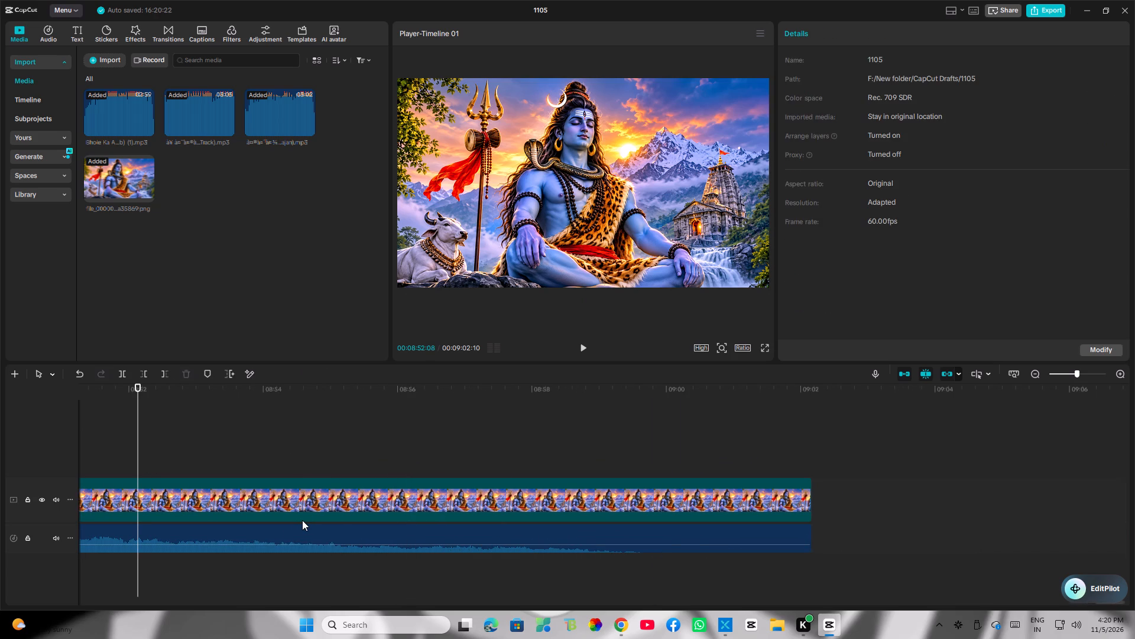
key("ctrl+minus")
key("ctrl+minus")
key("ctrl+minus")
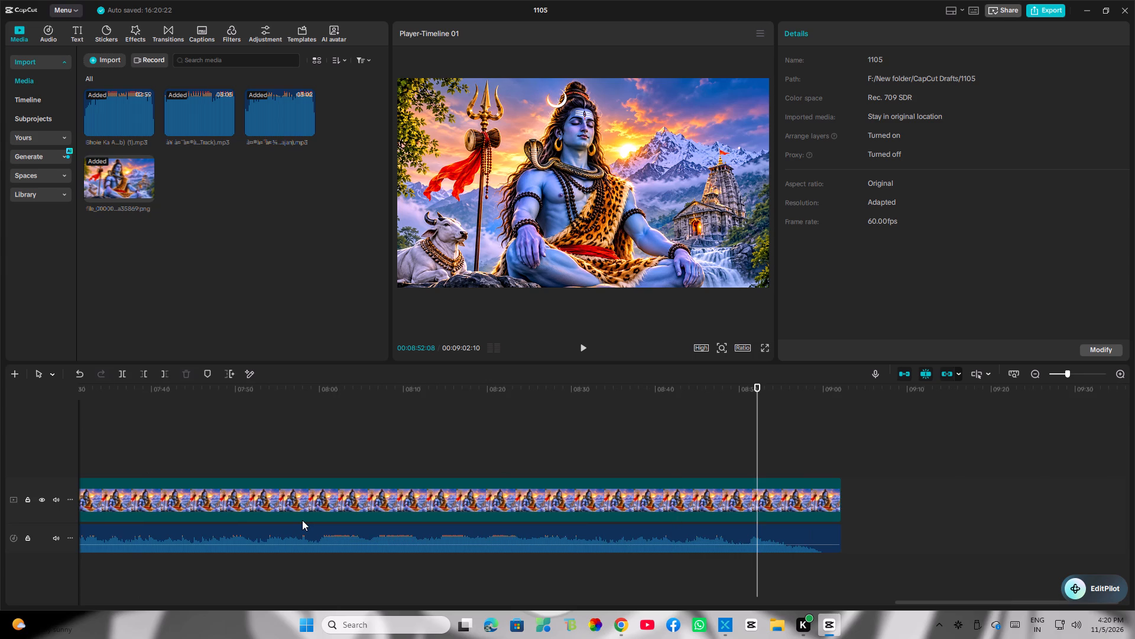
key("ctrl+minus")
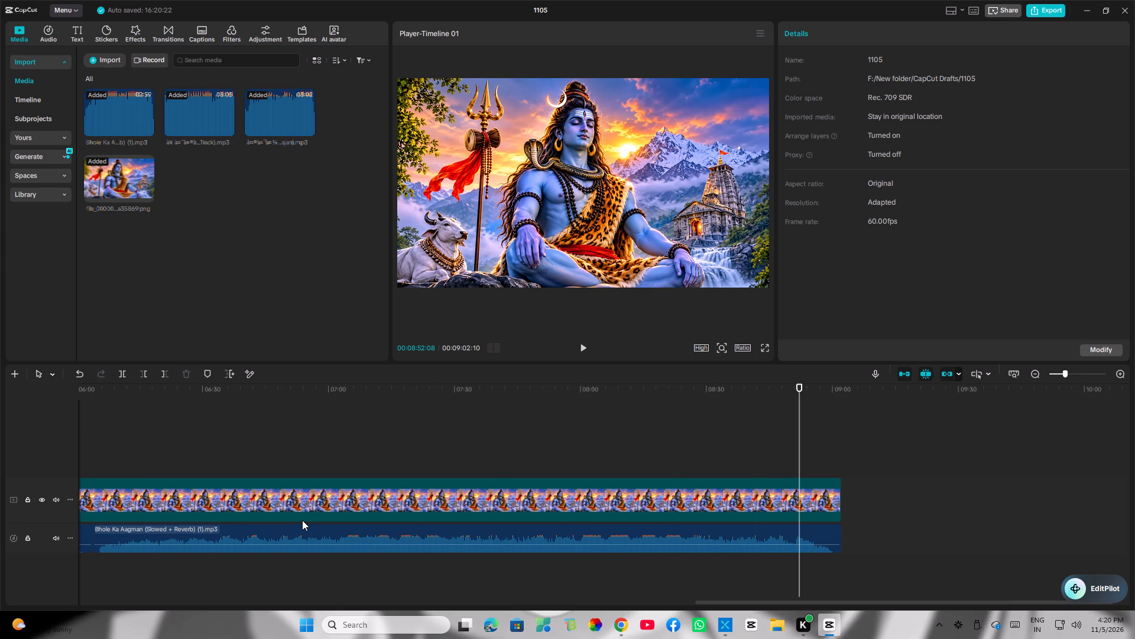
left_click(218, 431)
left_click_drag(216, 438, 8, 479)
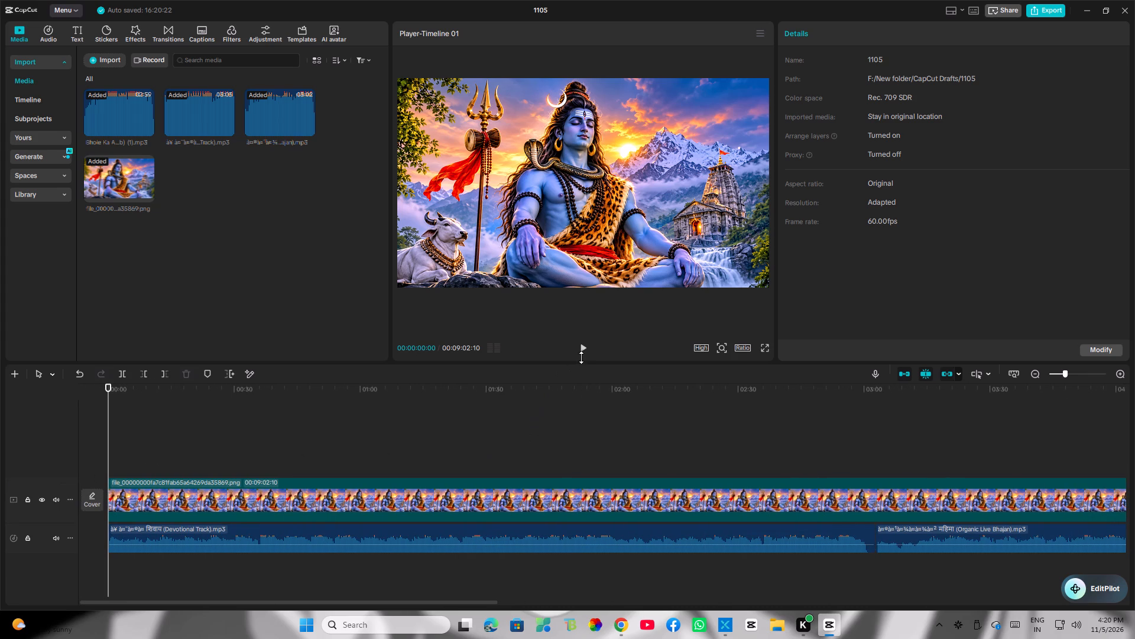
left_click(585, 354)
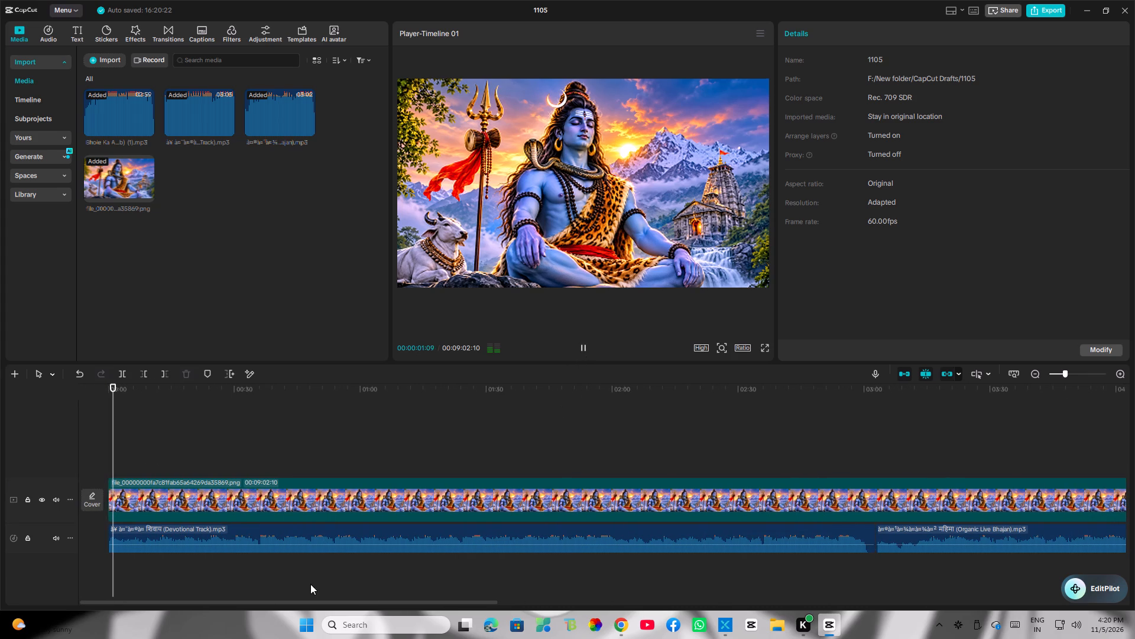
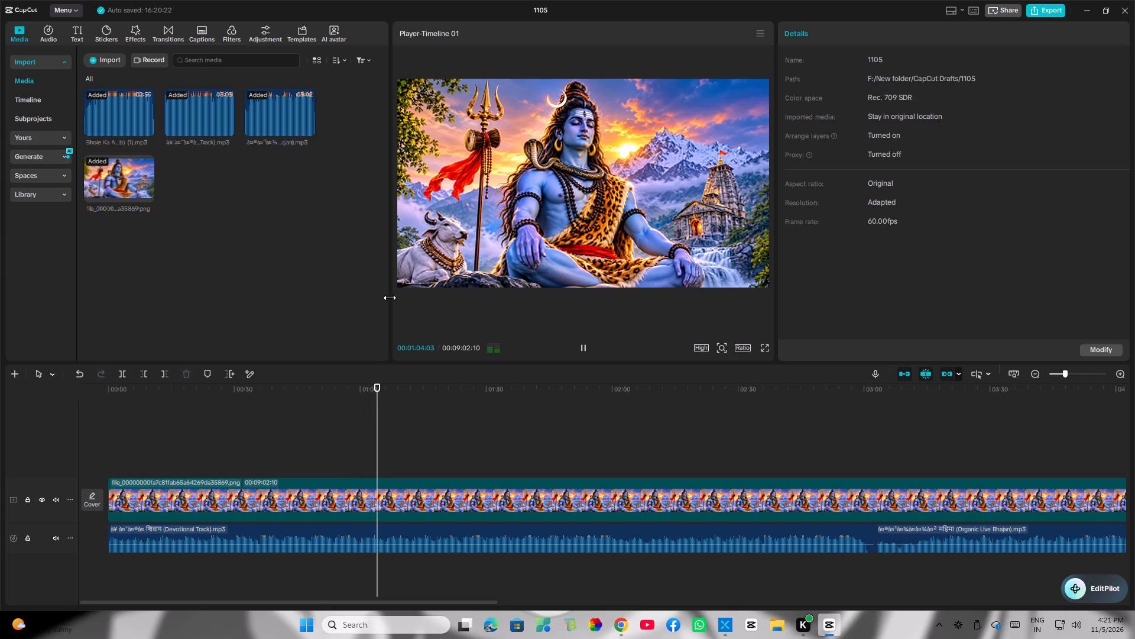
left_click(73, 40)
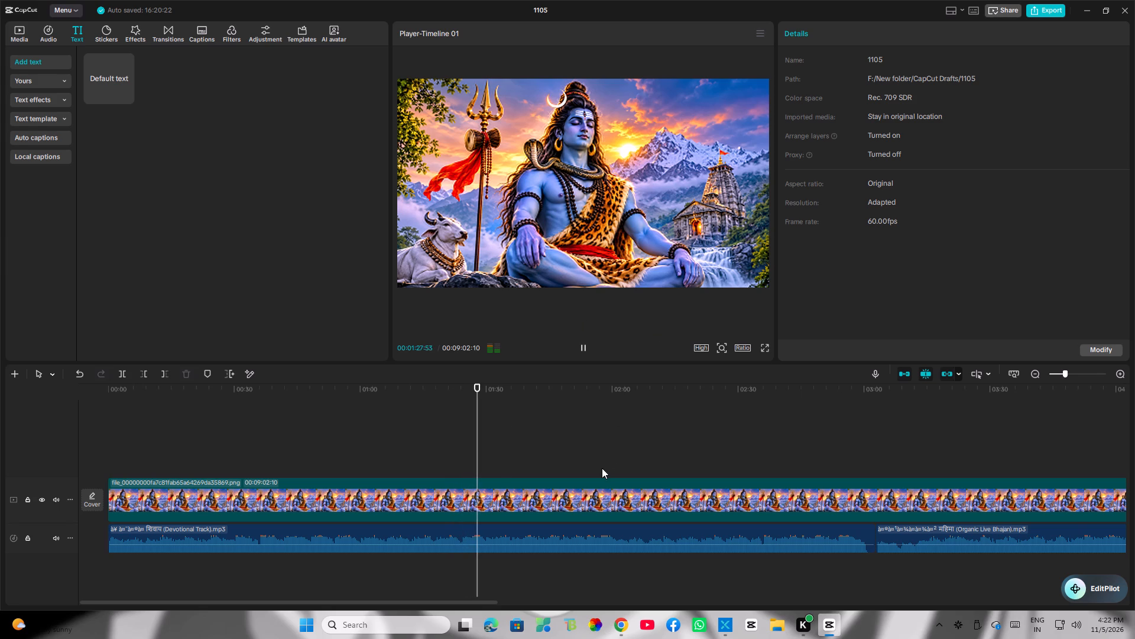
Select the Shiva image clip and set its colour temperature (Temp) adjustment to -11.
left_click(573, 496)
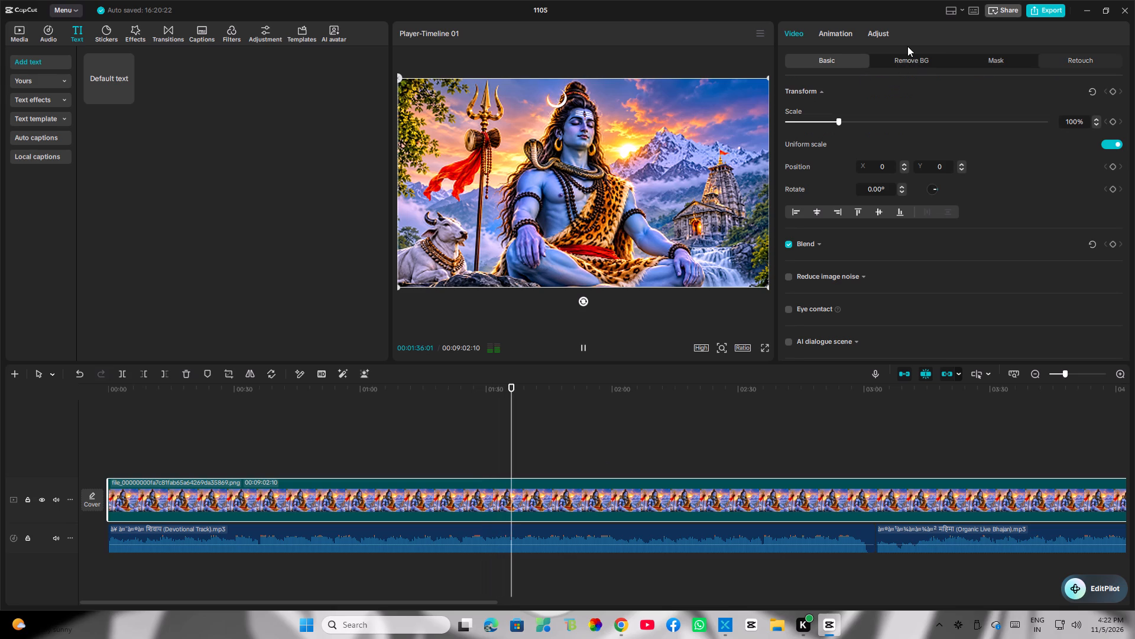
left_click(884, 34)
left_click(880, 33)
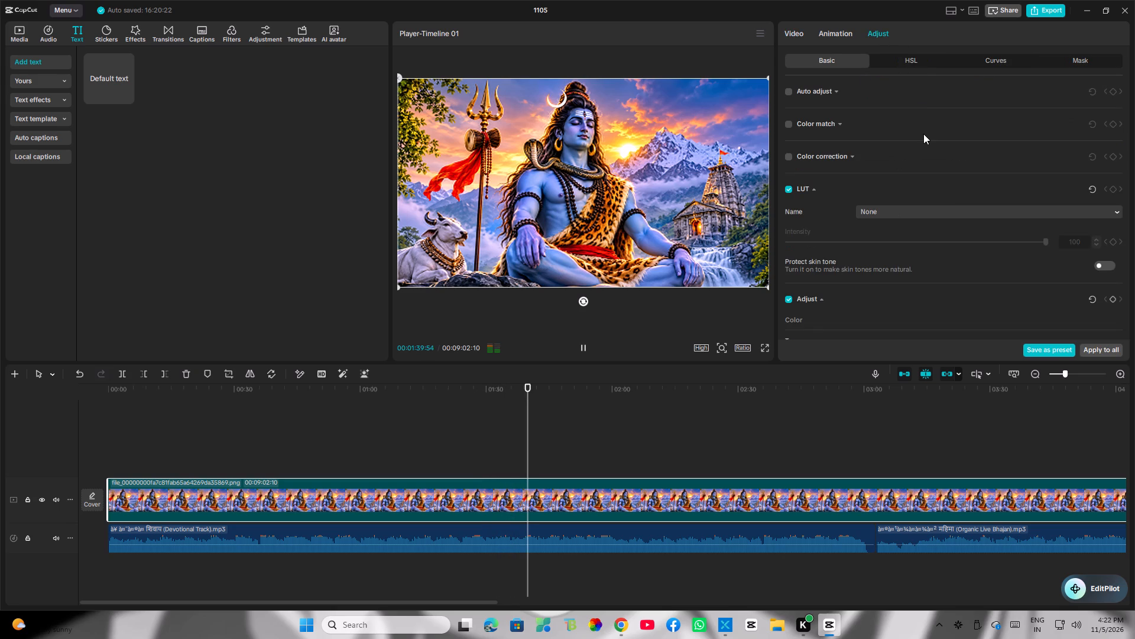
scroll(923, 108, "down", 1)
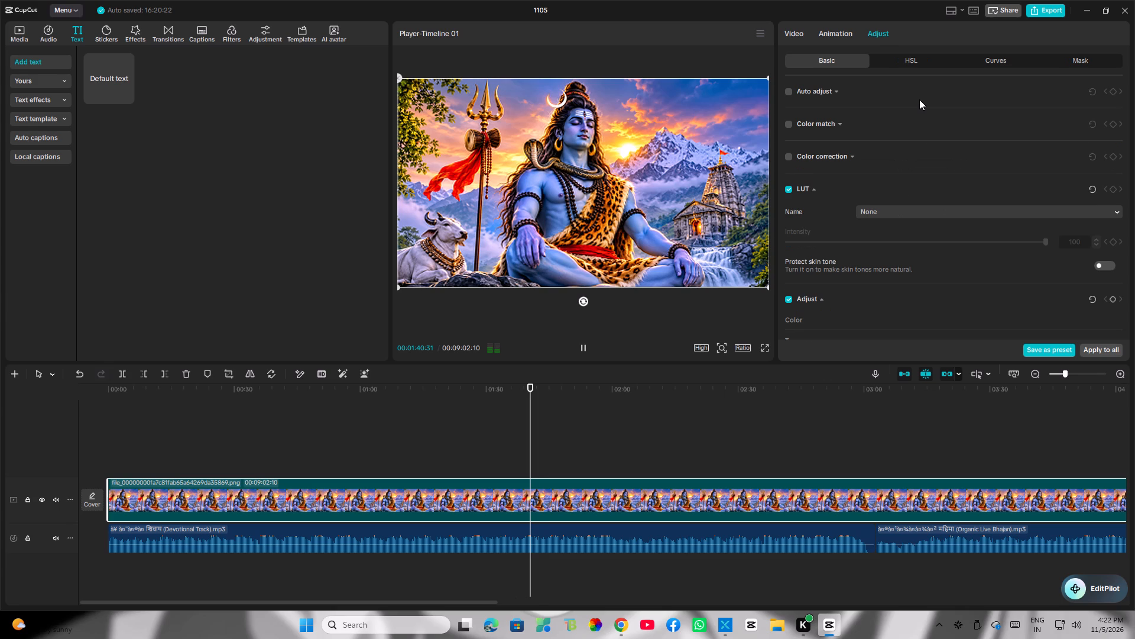
scroll(923, 108, "down", 2)
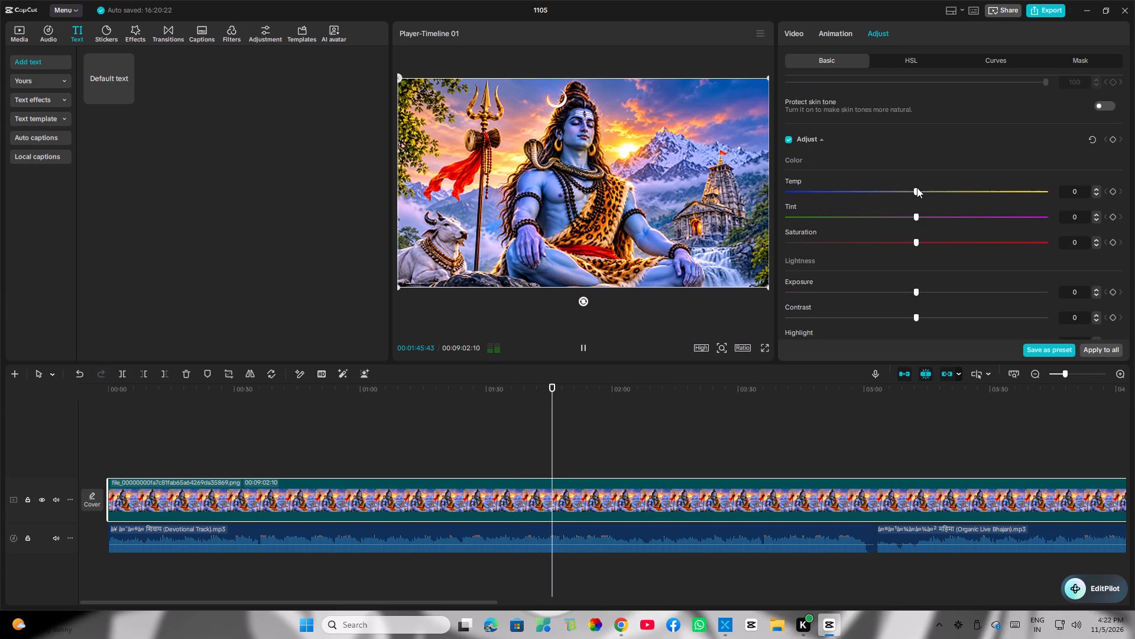
left_click_drag(917, 188, 903, 195)
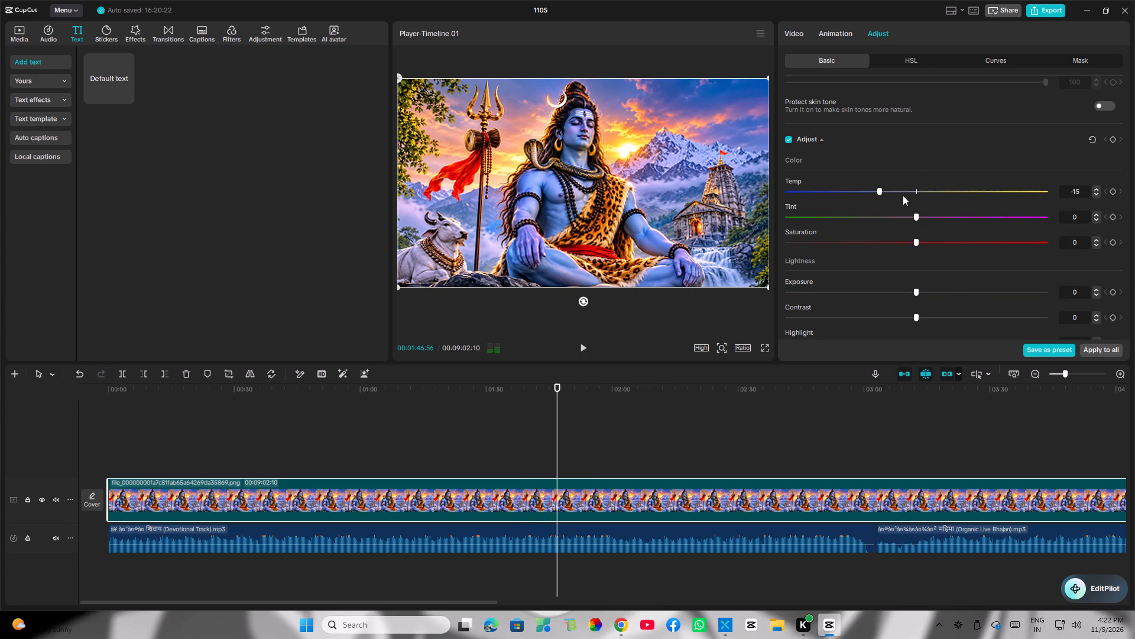
left_click_drag(903, 195, 915, 195)
left_click(583, 343)
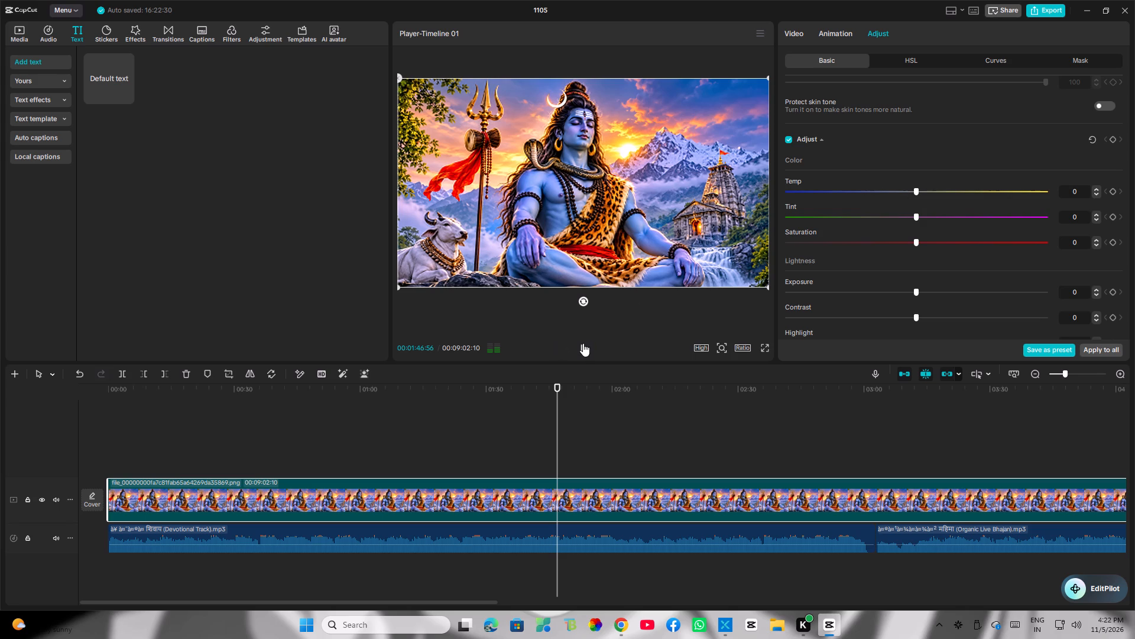
left_click(583, 343)
left_click_drag(915, 194, 903, 194)
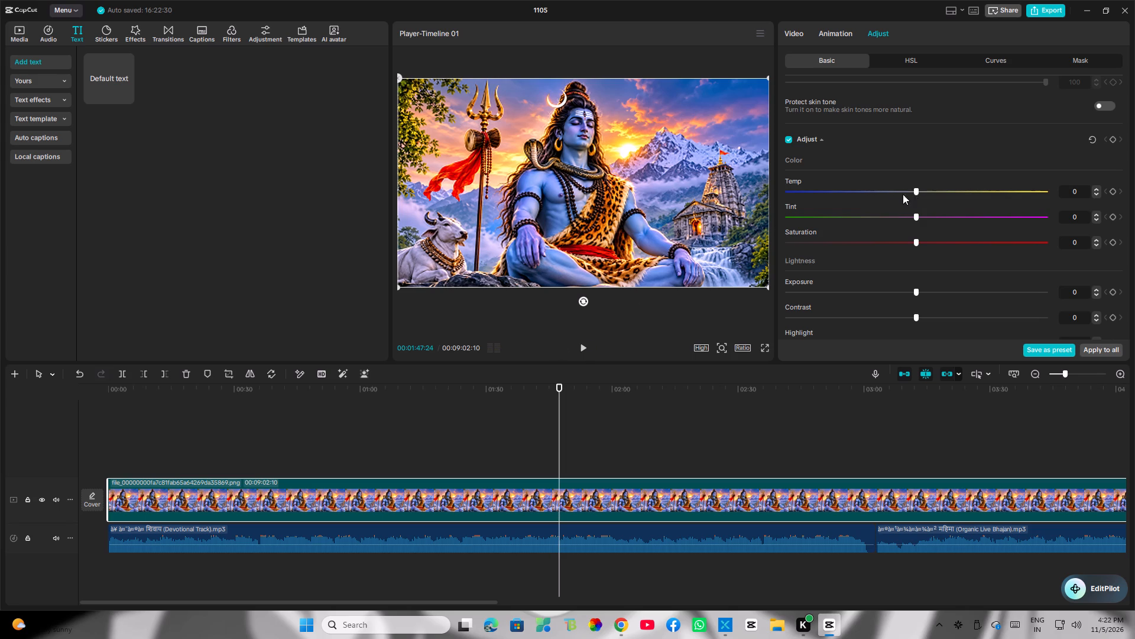
left_click_drag(903, 194, 881, 201)
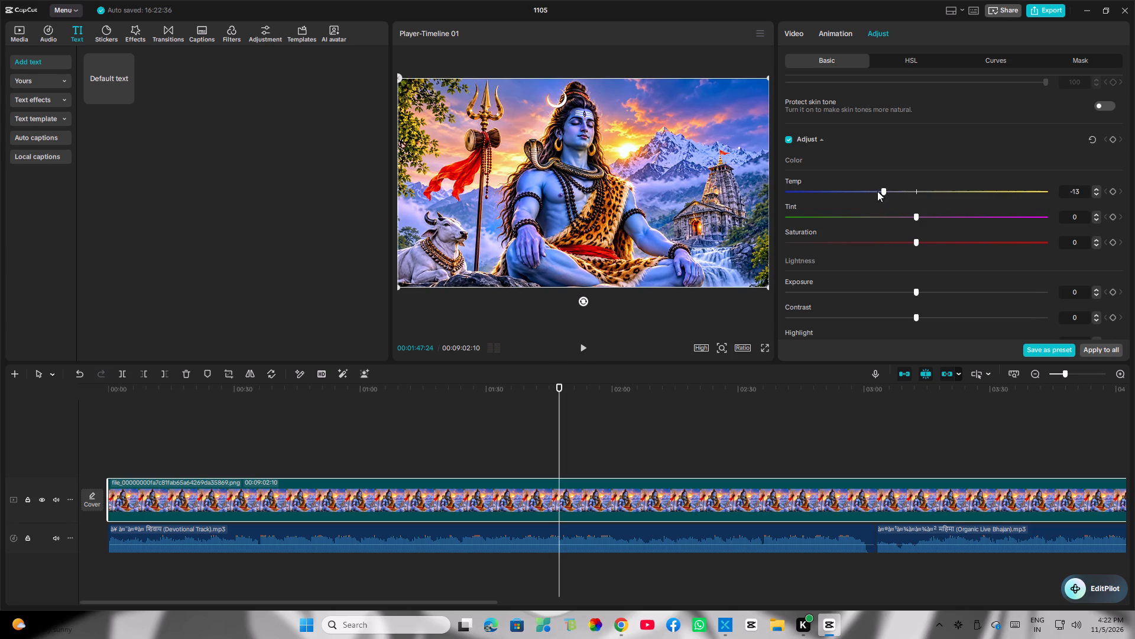
left_click_drag(884, 189, 924, 186)
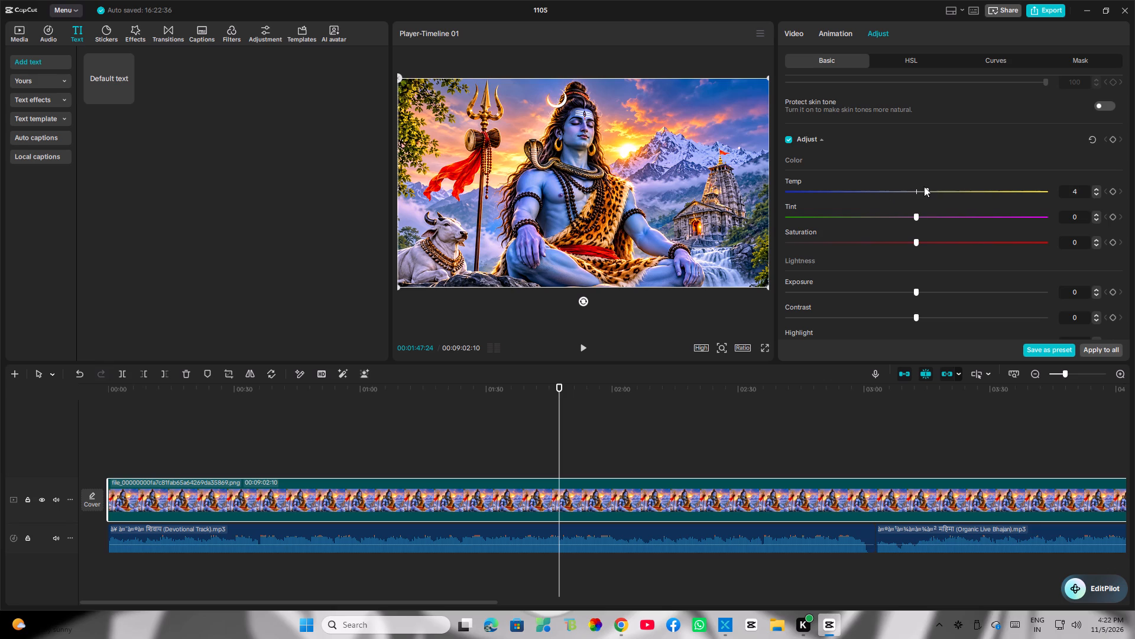
left_click_drag(924, 186, 877, 196)
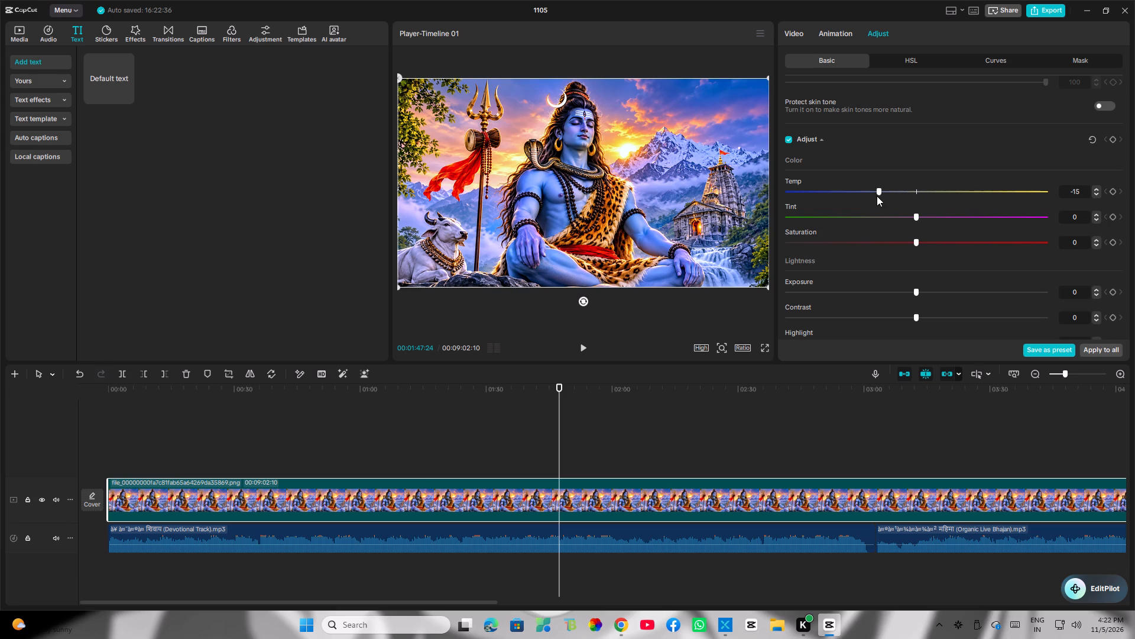
left_click_drag(877, 196, 907, 196)
left_click_drag(907, 196, 880, 200)
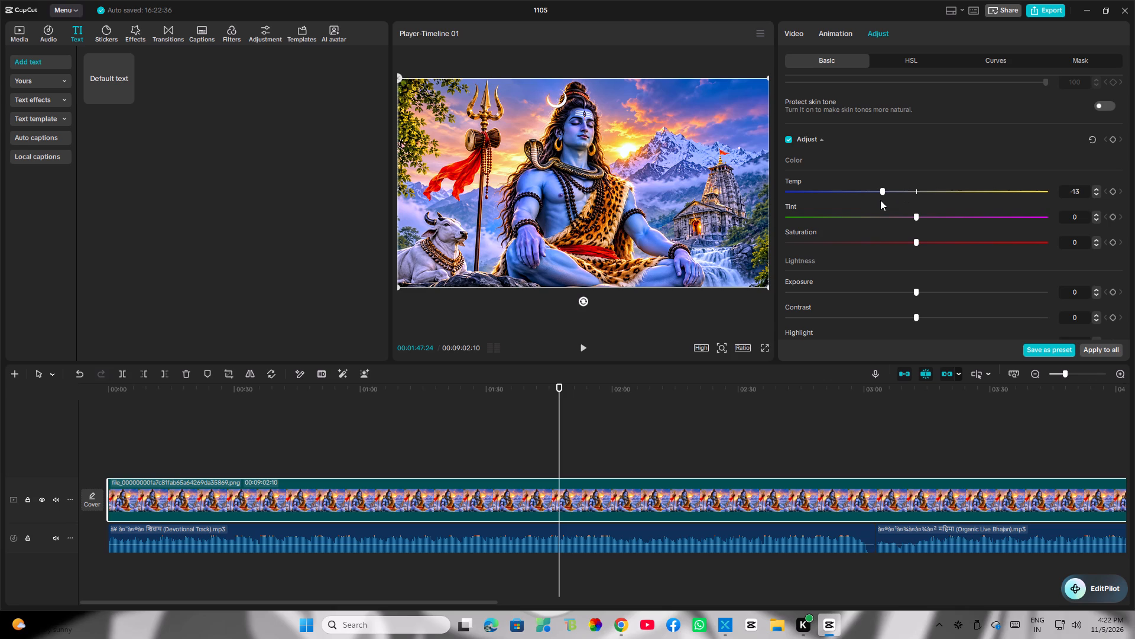
left_click_drag(880, 200, 894, 200)
left_click_drag(894, 200, 886, 200)
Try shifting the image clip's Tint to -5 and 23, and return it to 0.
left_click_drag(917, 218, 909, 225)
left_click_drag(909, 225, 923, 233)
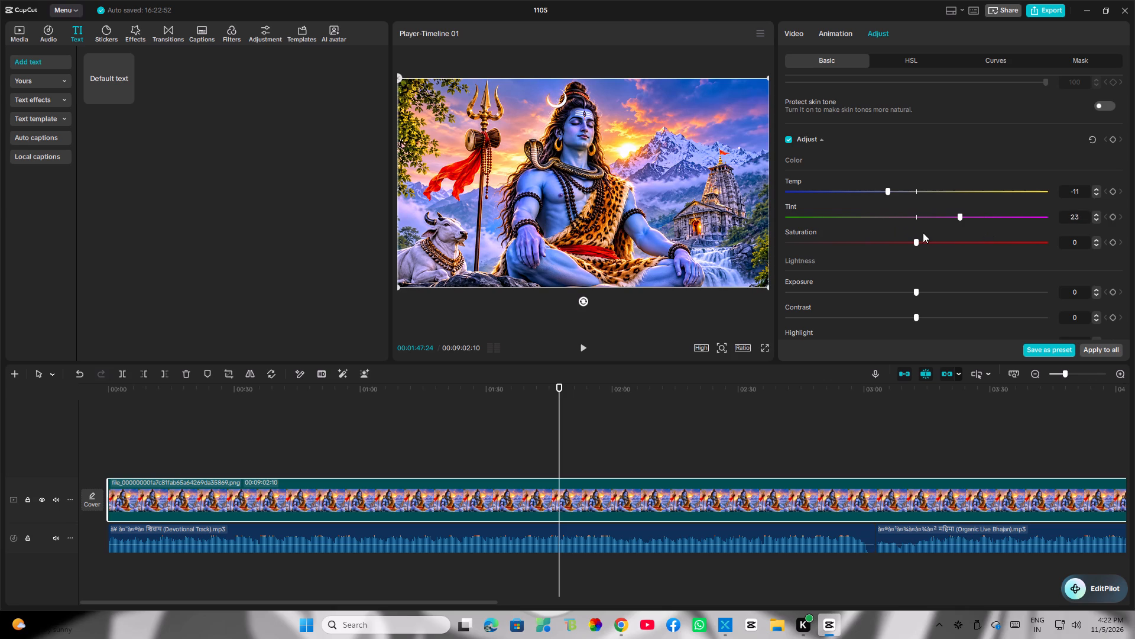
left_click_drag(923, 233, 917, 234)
Reduce the image clip's Saturation to -4, comparing values between -15 and -3 against the preview.
left_click_drag(917, 243, 875, 252)
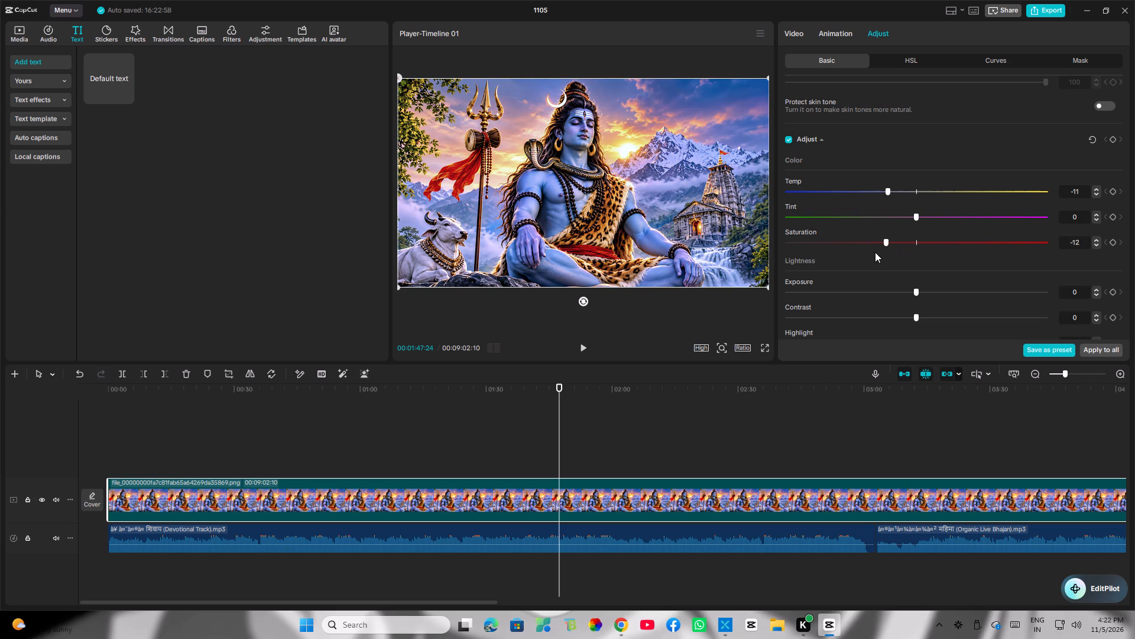
left_click_drag(875, 252, 887, 261)
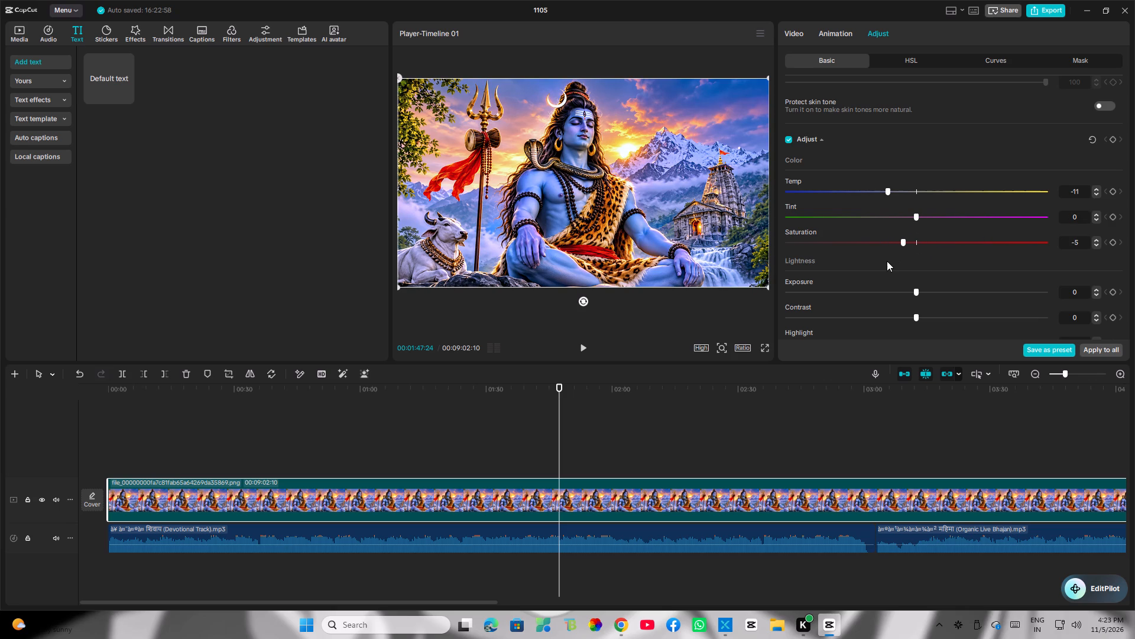
left_click_drag(887, 261, 903, 260)
left_click_drag(903, 260, 892, 261)
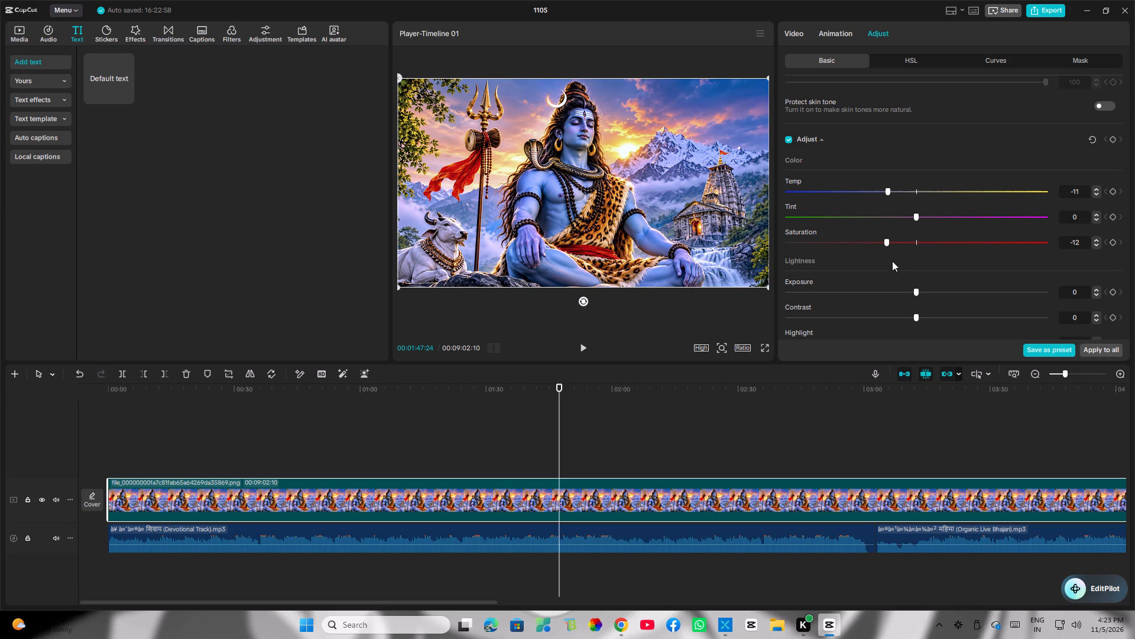
left_click_drag(892, 261, 899, 260)
left_click_drag(899, 260, 874, 268)
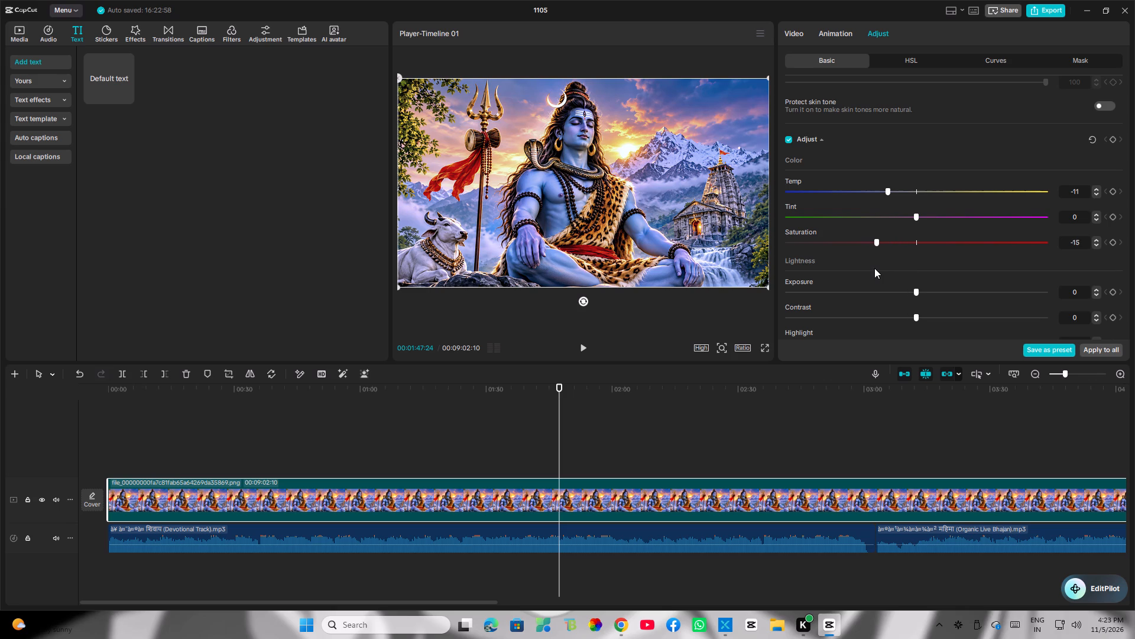
left_click_drag(874, 268, 906, 264)
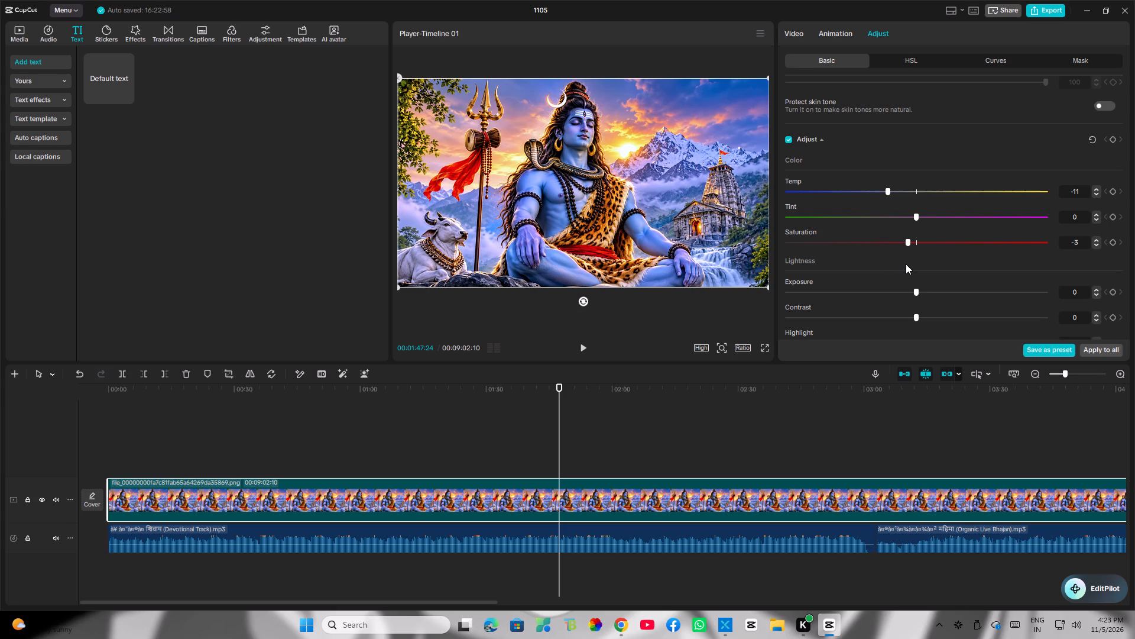
left_click_drag(906, 264, 897, 264)
left_click_drag(897, 264, 903, 264)
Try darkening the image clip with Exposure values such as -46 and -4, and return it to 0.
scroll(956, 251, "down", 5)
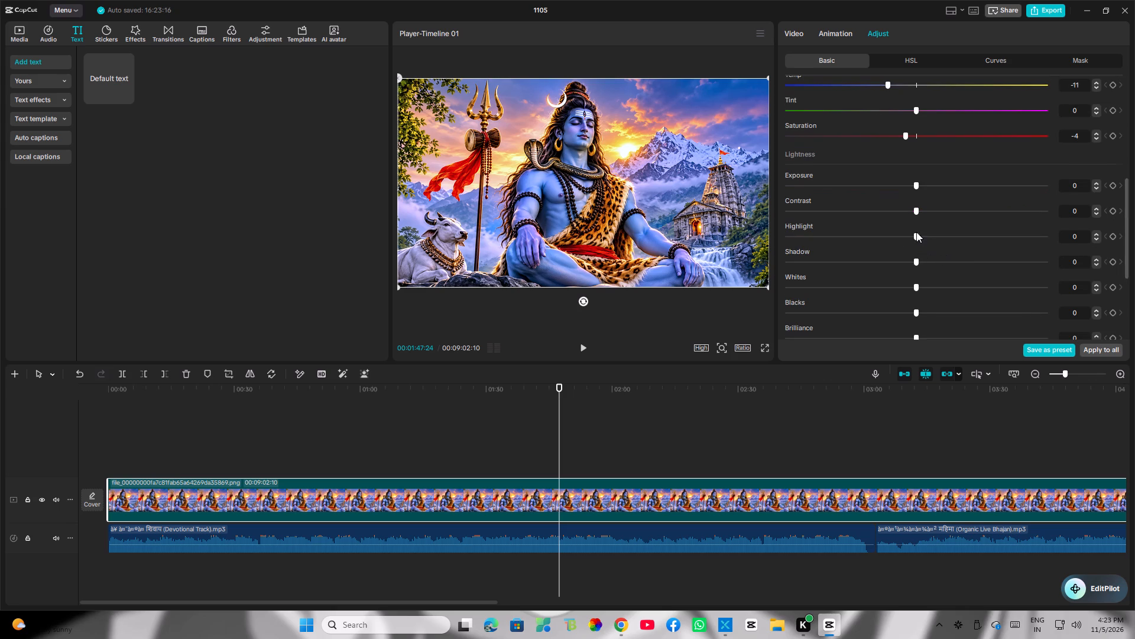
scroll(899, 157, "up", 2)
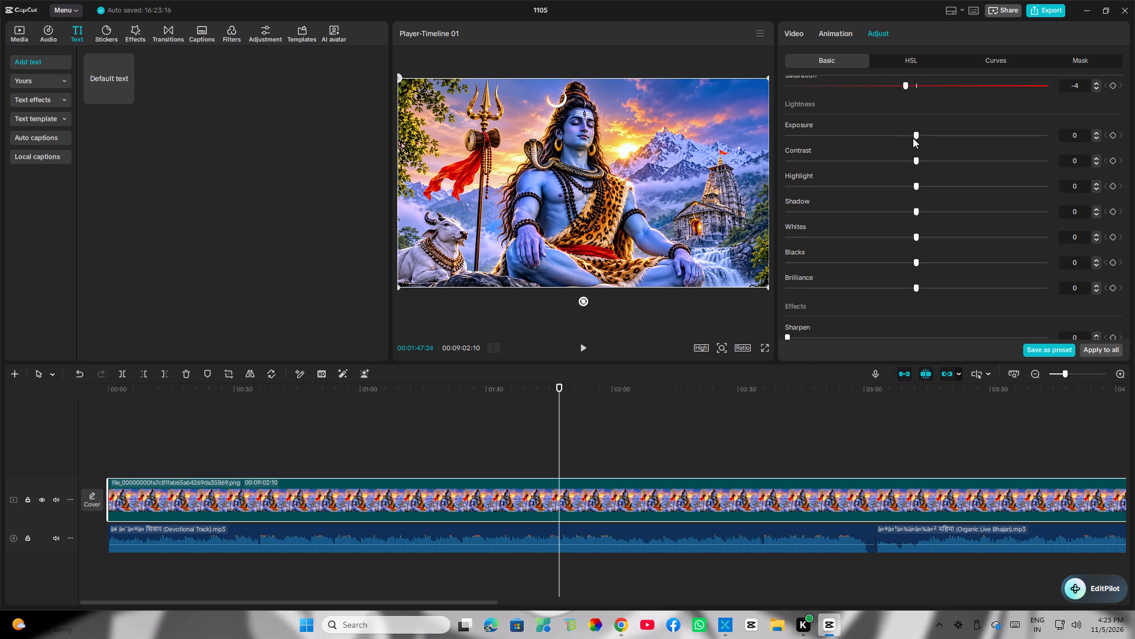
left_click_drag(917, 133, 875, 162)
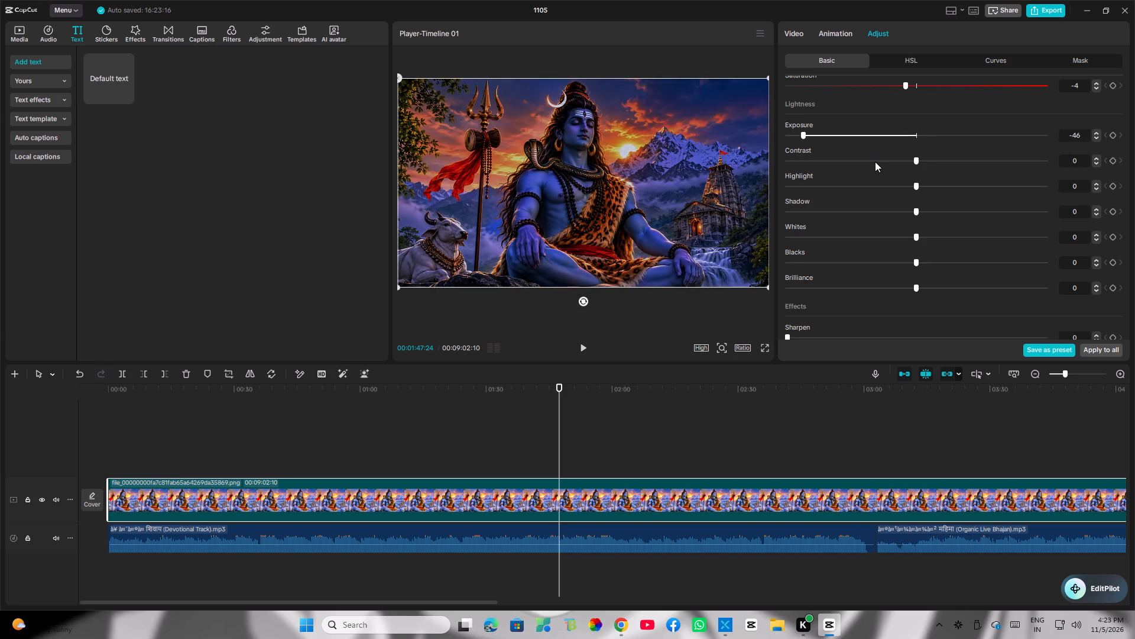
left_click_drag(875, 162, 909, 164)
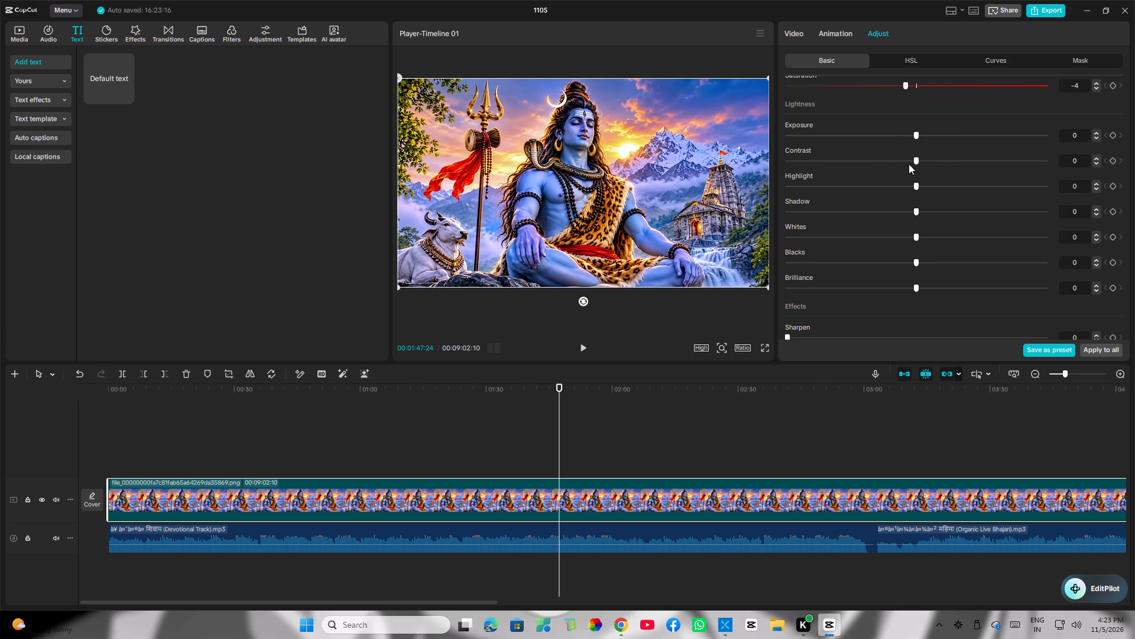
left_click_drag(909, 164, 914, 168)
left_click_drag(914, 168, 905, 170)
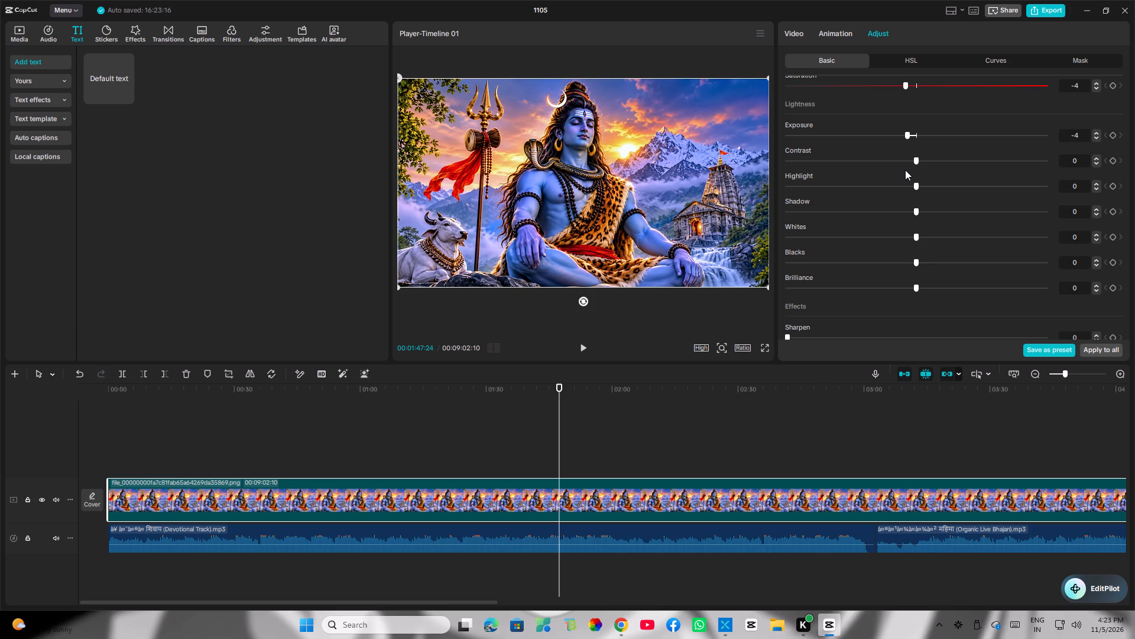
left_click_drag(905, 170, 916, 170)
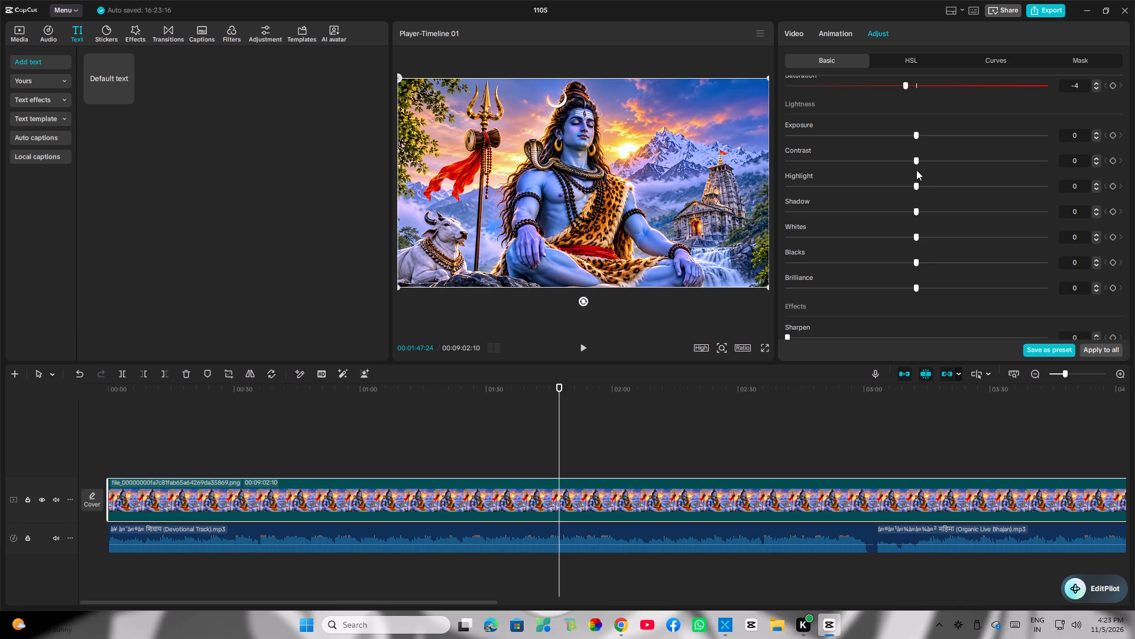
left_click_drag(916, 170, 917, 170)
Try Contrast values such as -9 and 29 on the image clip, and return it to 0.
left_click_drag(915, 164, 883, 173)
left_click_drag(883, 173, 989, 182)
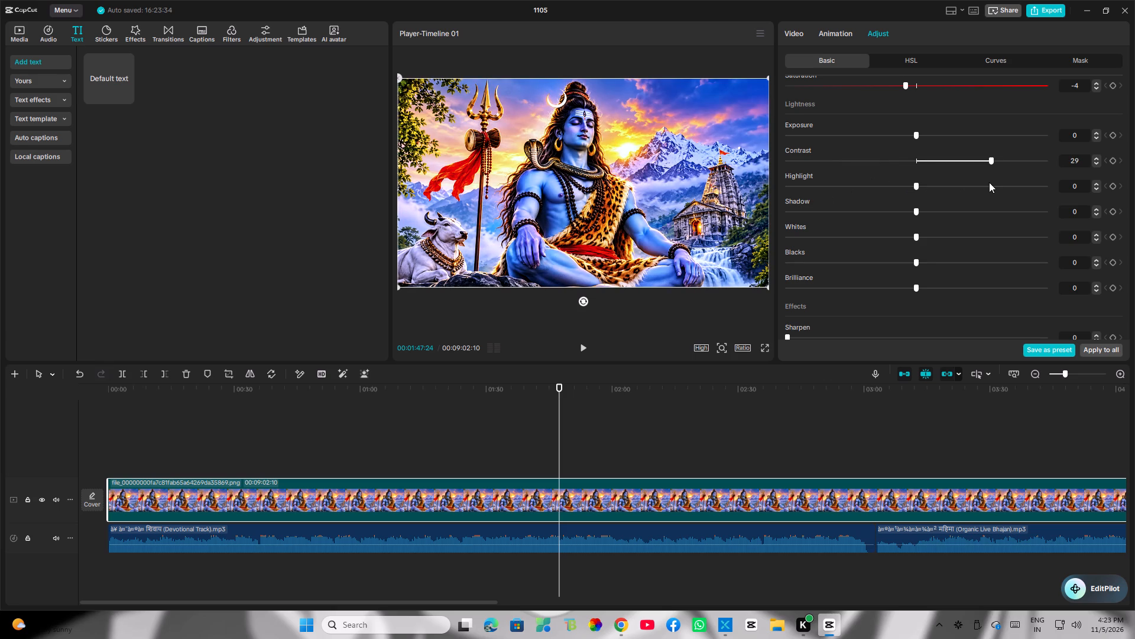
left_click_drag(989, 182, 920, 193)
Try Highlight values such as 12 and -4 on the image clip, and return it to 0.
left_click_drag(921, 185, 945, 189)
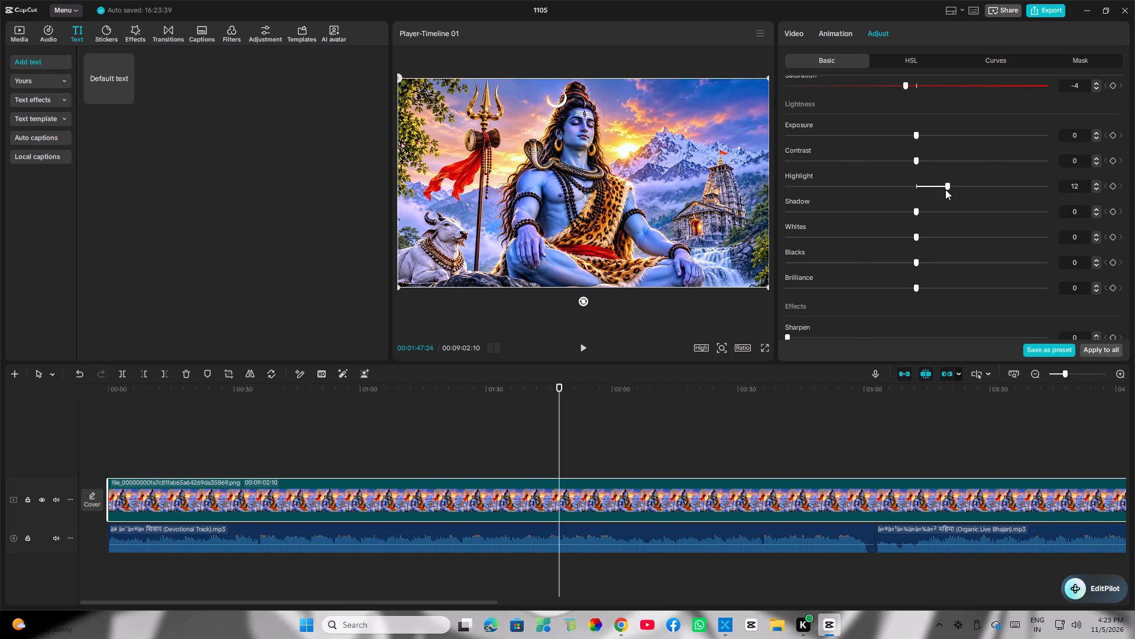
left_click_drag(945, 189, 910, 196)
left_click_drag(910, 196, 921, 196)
Lower the image clip's Shadow to -6, comparing values between -33 and 10 against the preview.
left_click_drag(915, 212, 1049, 217)
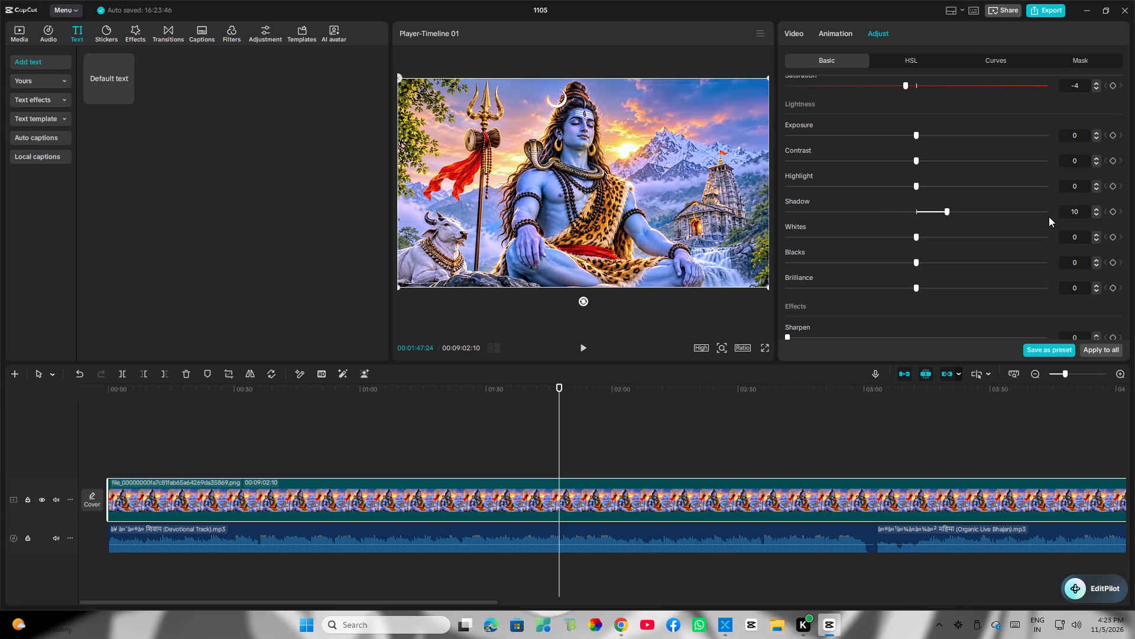
left_click_drag(1049, 217, 829, 233)
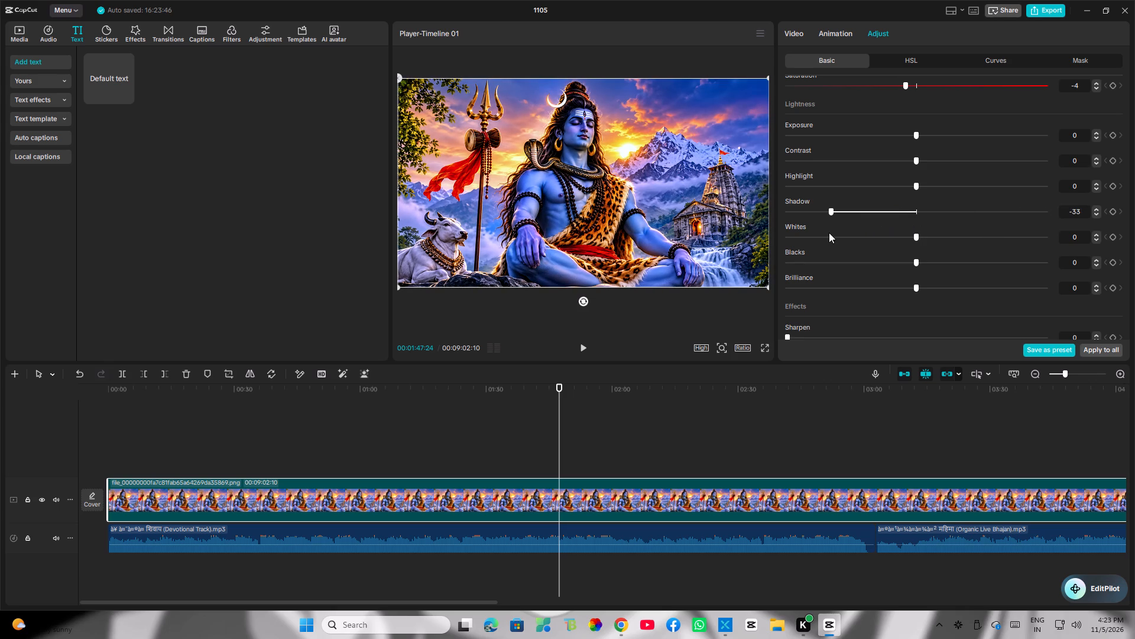
left_click_drag(829, 233, 914, 222)
left_click_drag(914, 222, 911, 221)
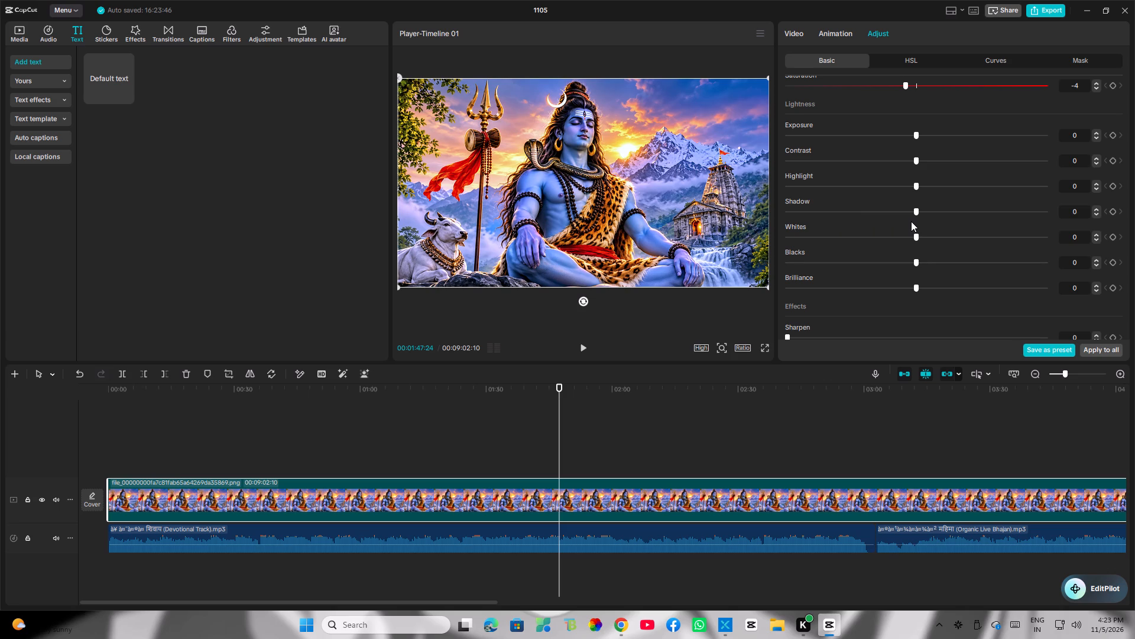
left_click_drag(911, 221, 884, 233)
left_click_drag(884, 233, 896, 229)
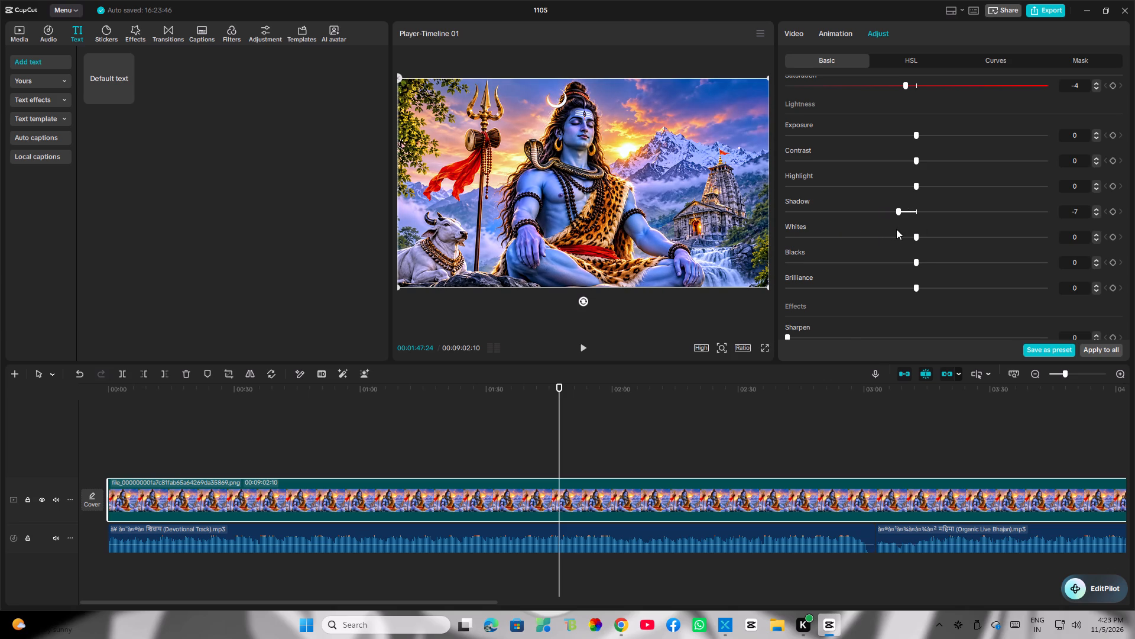
left_click_drag(896, 229, 912, 228)
left_click_drag(912, 228, 886, 231)
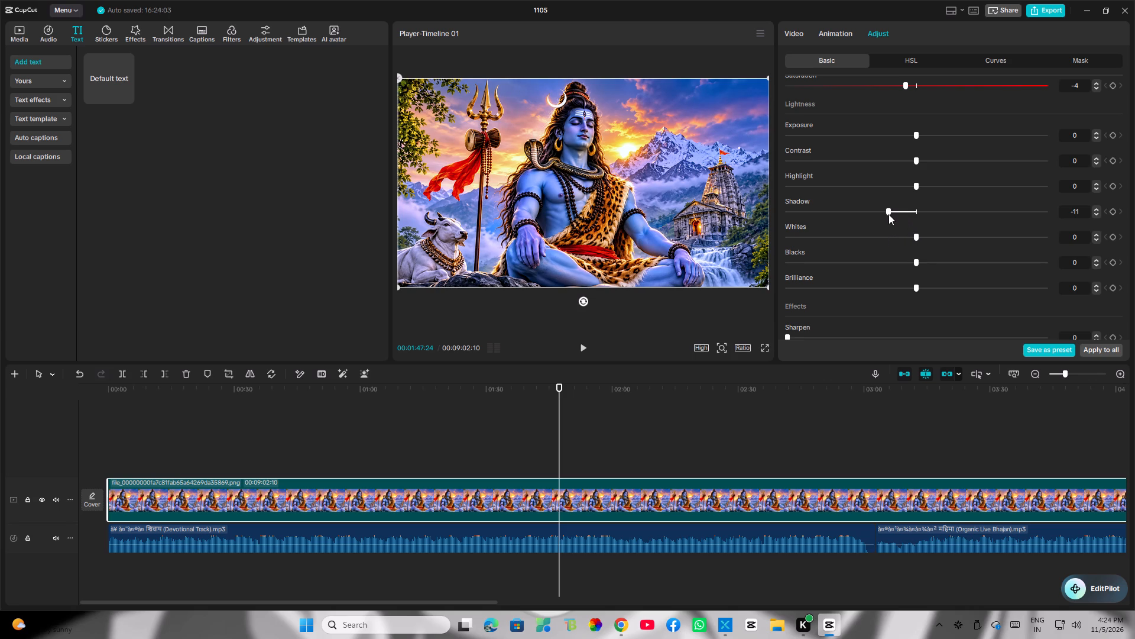
left_click(900, 212)
left_click(900, 212)
double_click(1096, 216)
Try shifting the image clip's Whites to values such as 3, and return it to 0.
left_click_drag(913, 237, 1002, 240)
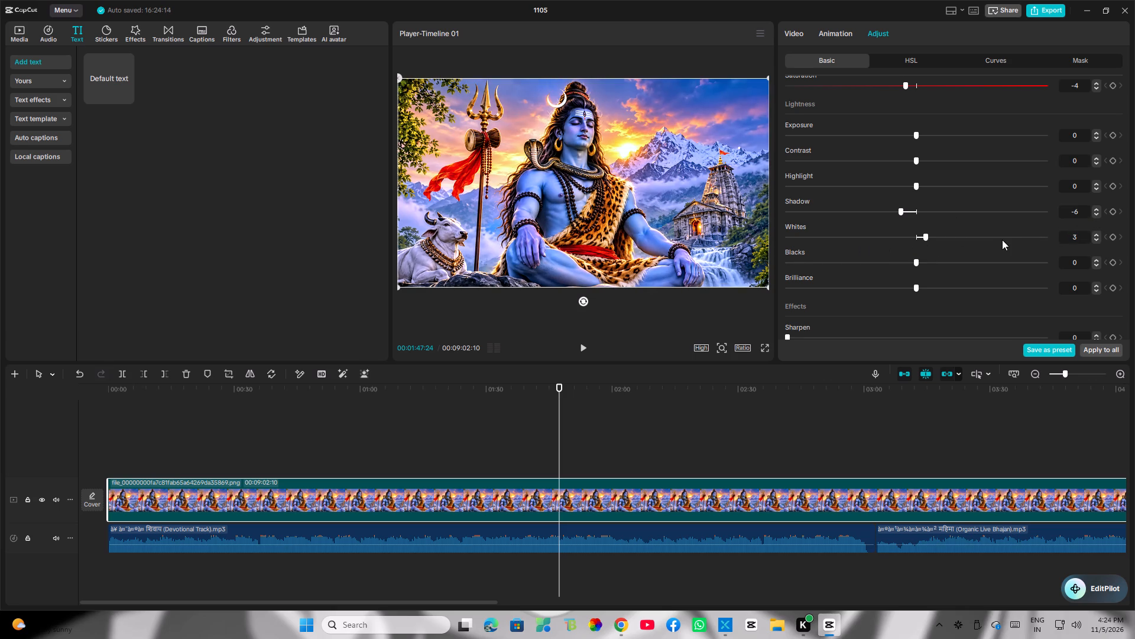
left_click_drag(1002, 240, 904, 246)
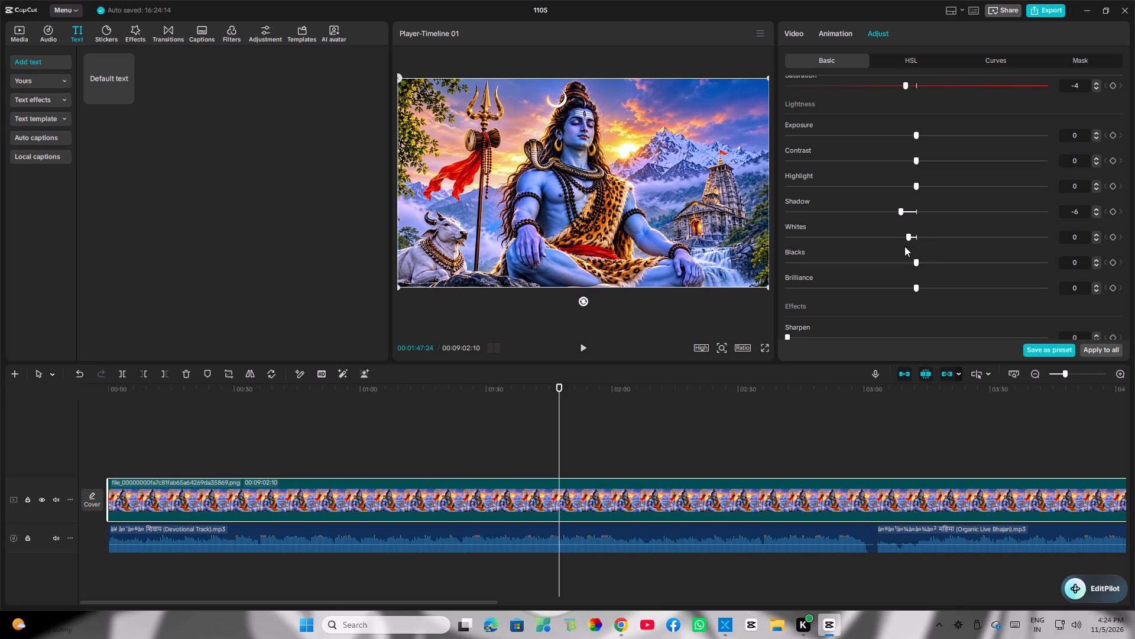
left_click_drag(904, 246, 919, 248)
Fine-tune the image clip's Shadow to -5.
left_click(1095, 209)
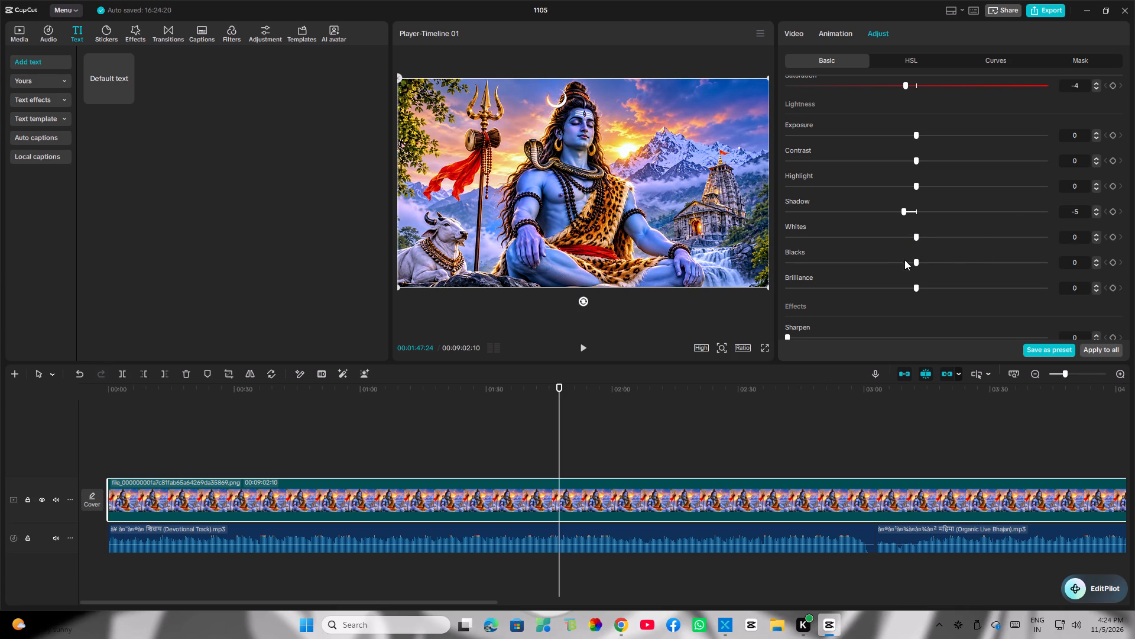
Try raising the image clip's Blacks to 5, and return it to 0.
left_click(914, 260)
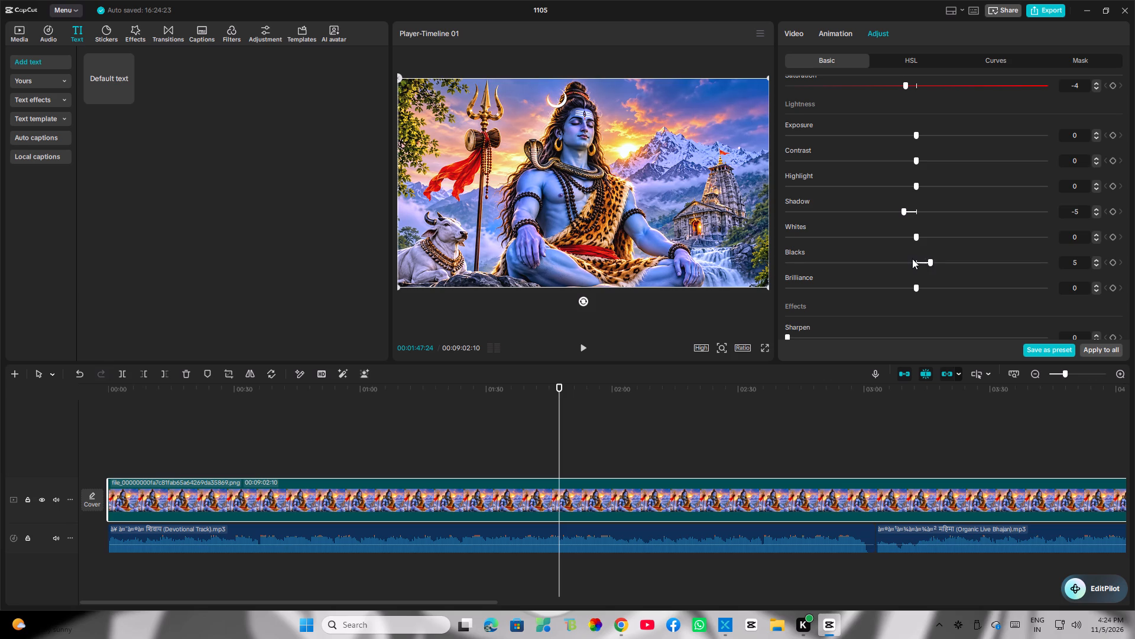
Reduce the image clip's Brilliance to -10, comparing values between -50 and 15 against the preview.
left_click_drag(912, 287, 910, 286)
left_click_drag(910, 286, 905, 295)
left_click_drag(905, 295, 858, 294)
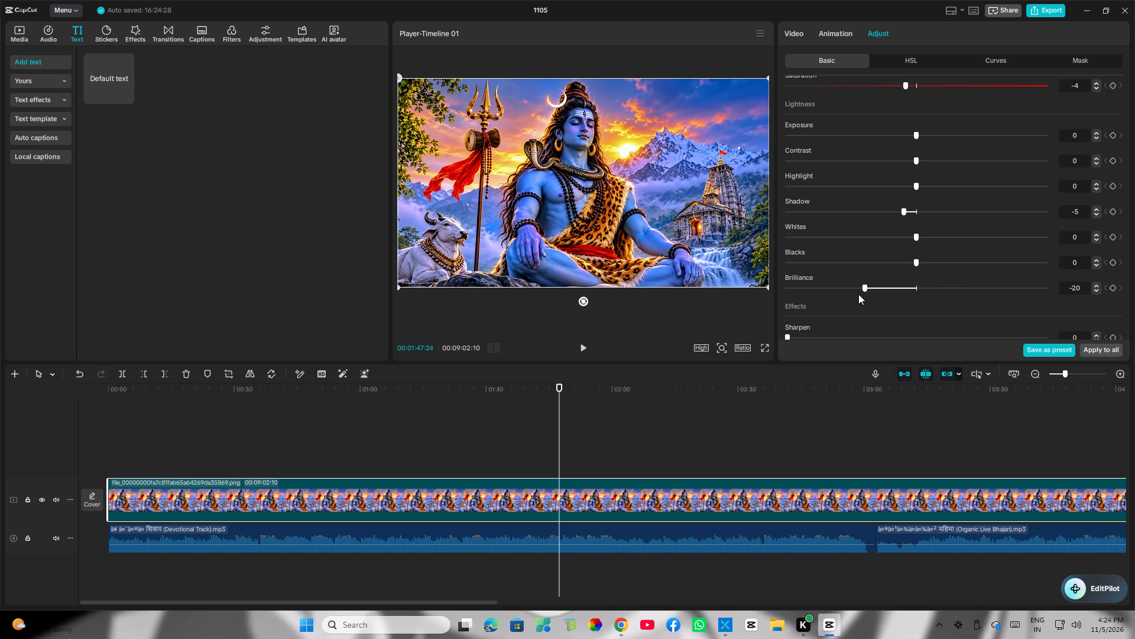
left_click_drag(858, 294, 995, 301)
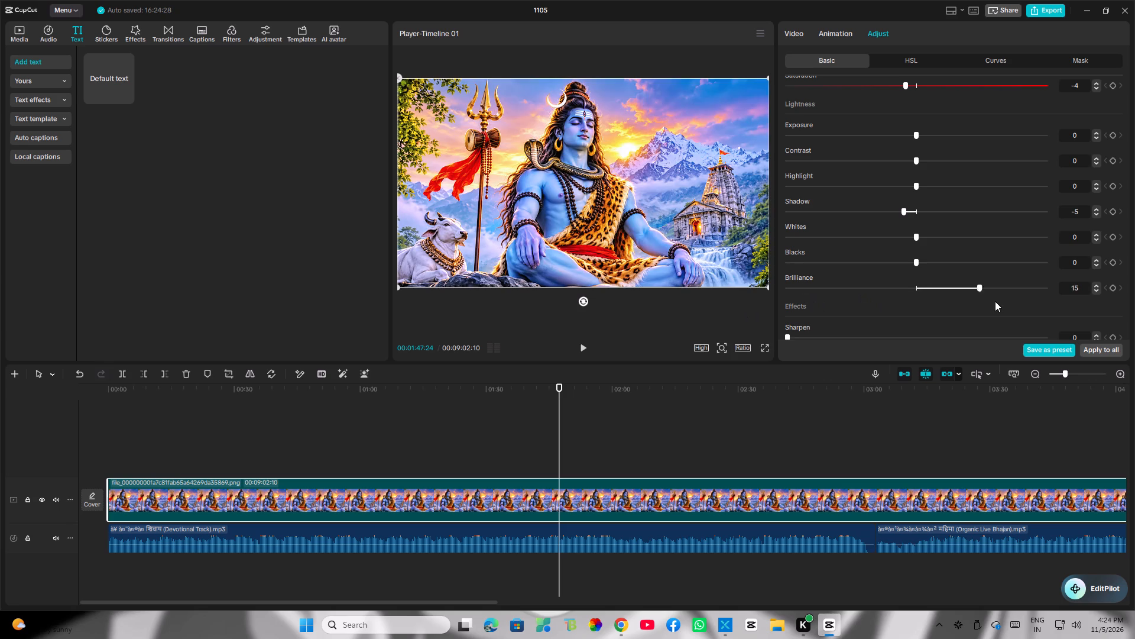
left_click_drag(995, 301, 732, 321)
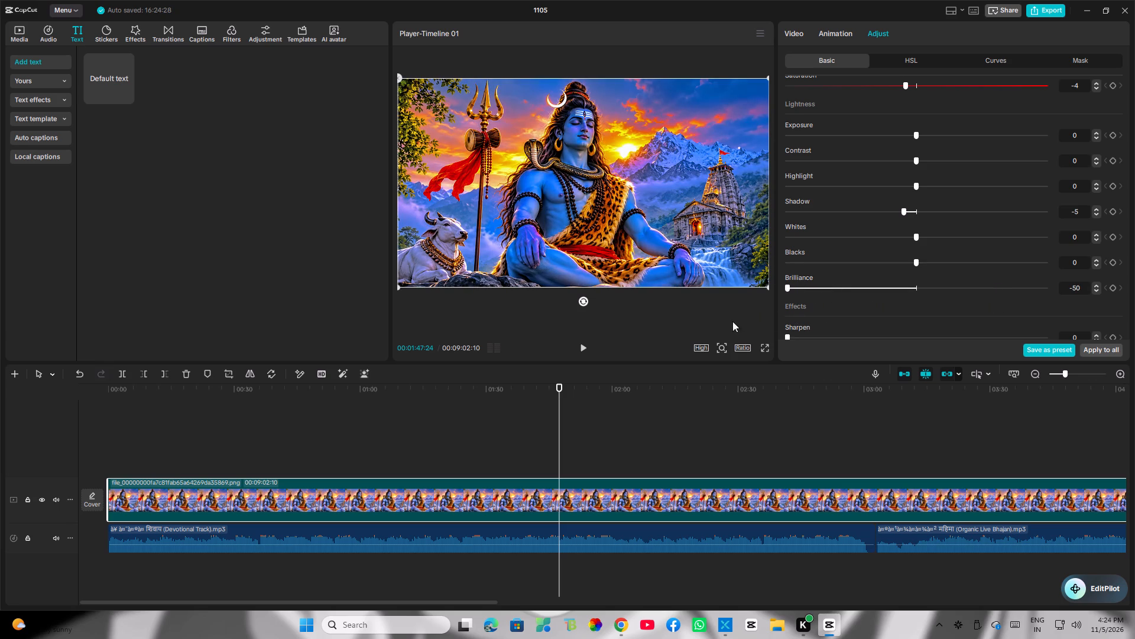
left_click_drag(732, 321, 882, 304)
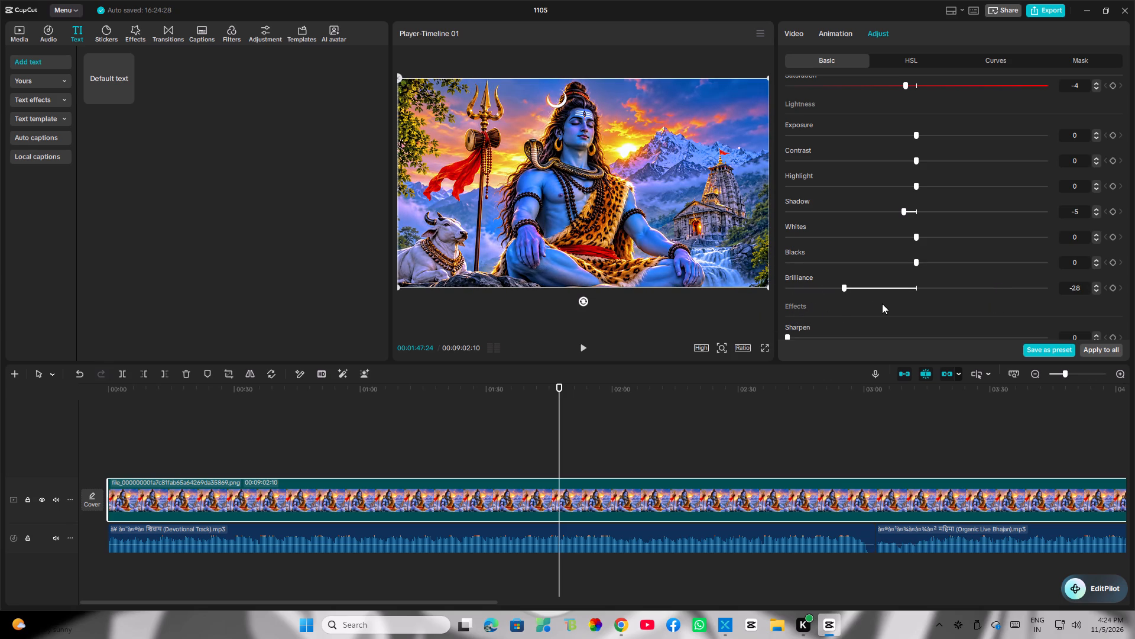
left_click_drag(882, 304, 891, 302)
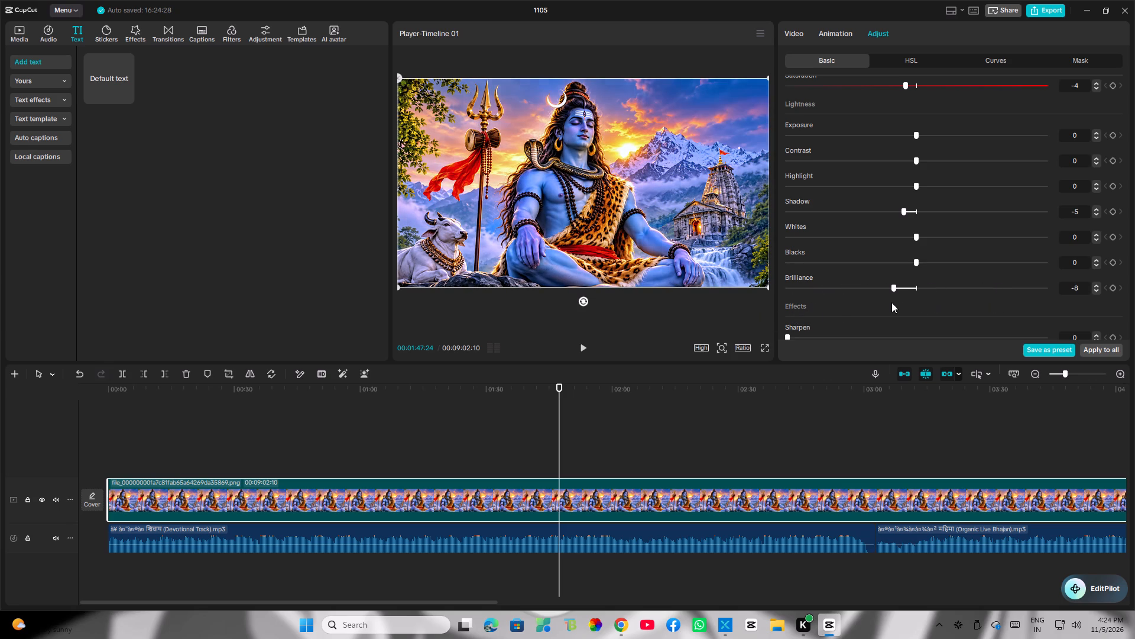
left_click_drag(891, 302, 922, 302)
left_click_drag(922, 302, 900, 308)
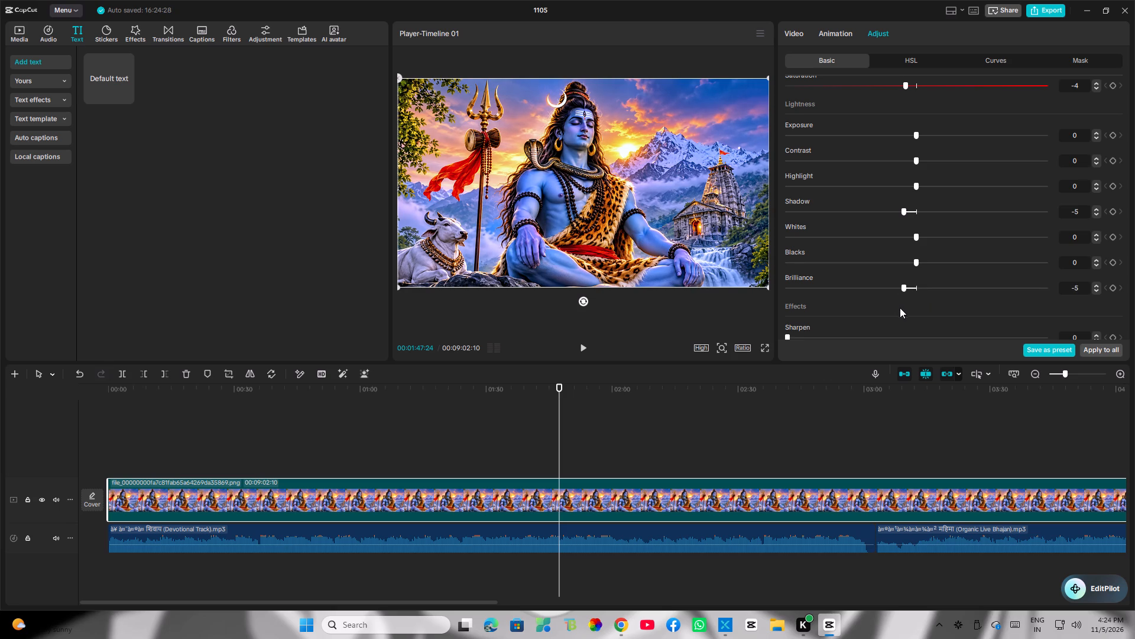
left_click_drag(900, 308, 907, 311)
left_click_drag(907, 311, 881, 311)
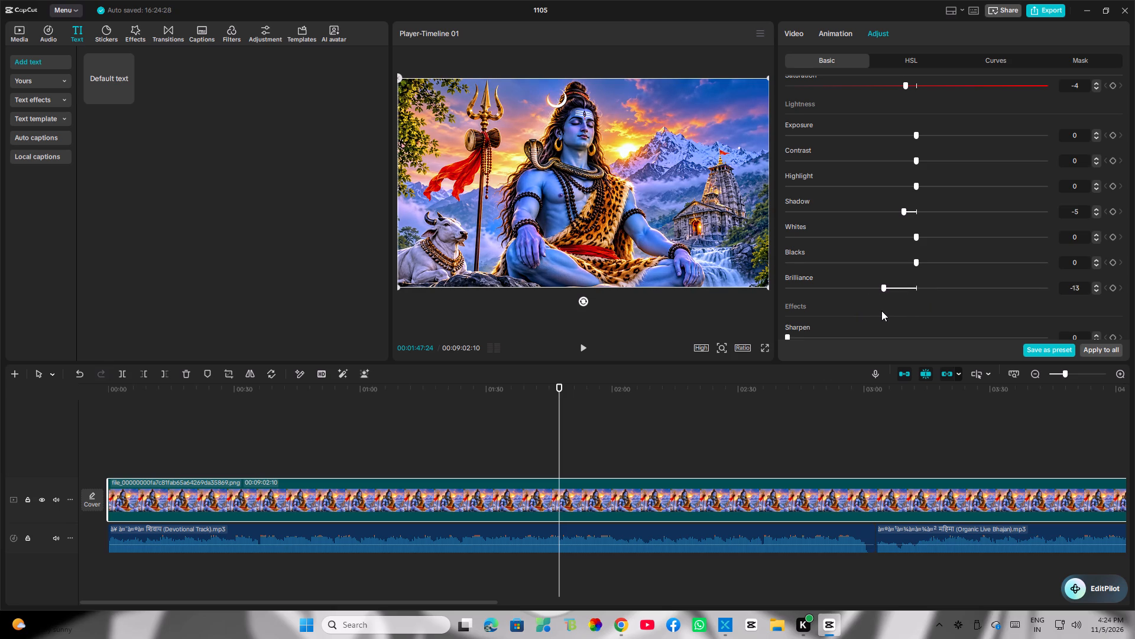
left_click_drag(881, 311, 889, 311)
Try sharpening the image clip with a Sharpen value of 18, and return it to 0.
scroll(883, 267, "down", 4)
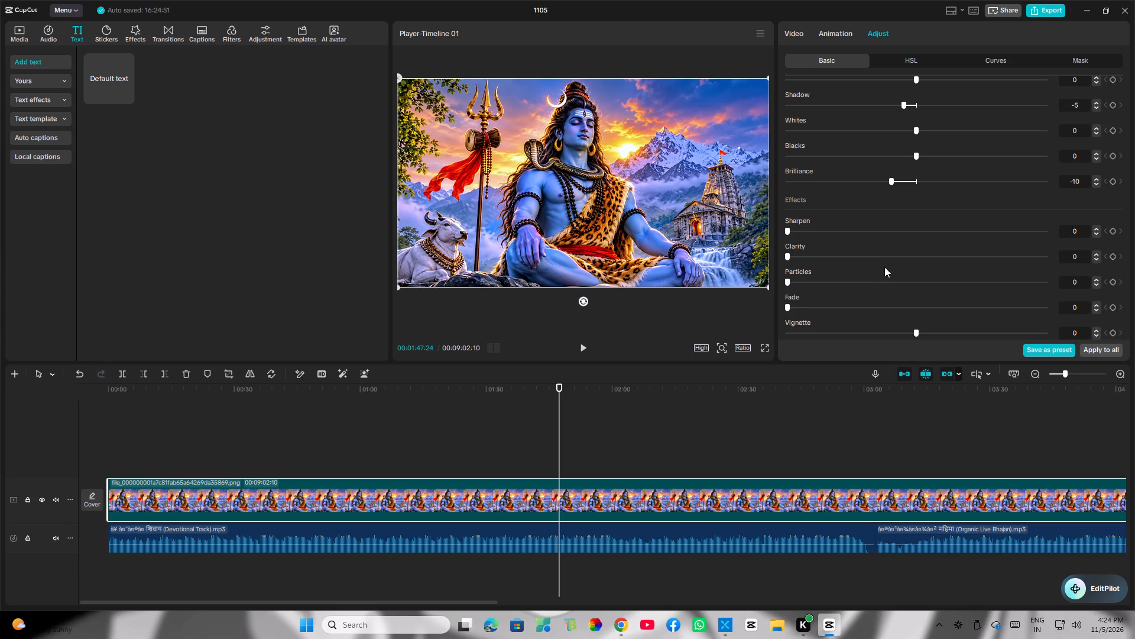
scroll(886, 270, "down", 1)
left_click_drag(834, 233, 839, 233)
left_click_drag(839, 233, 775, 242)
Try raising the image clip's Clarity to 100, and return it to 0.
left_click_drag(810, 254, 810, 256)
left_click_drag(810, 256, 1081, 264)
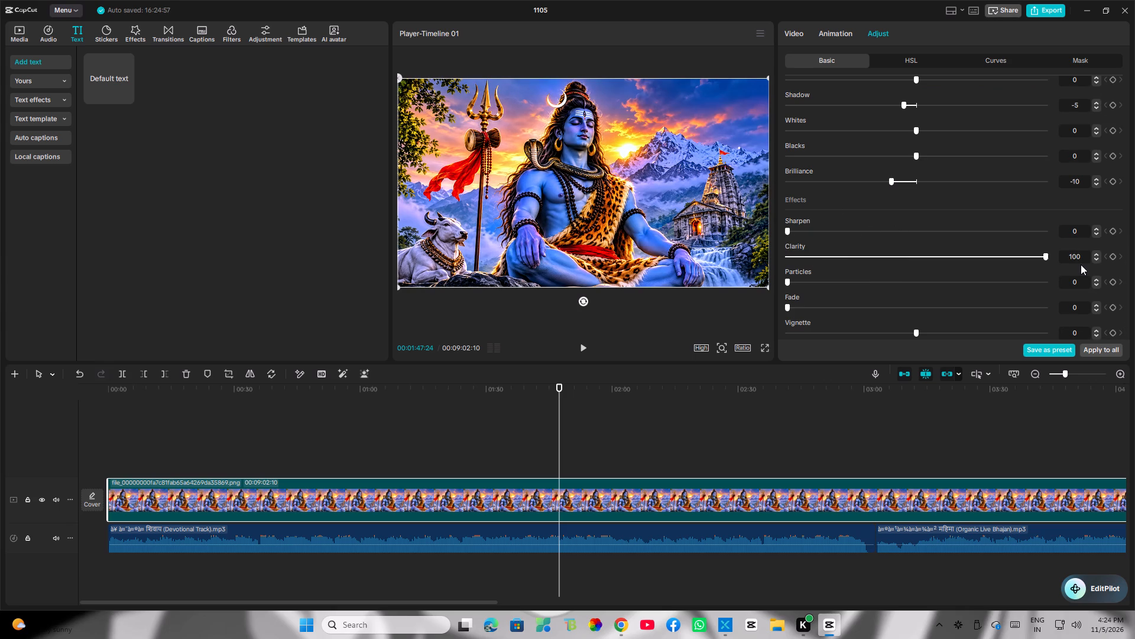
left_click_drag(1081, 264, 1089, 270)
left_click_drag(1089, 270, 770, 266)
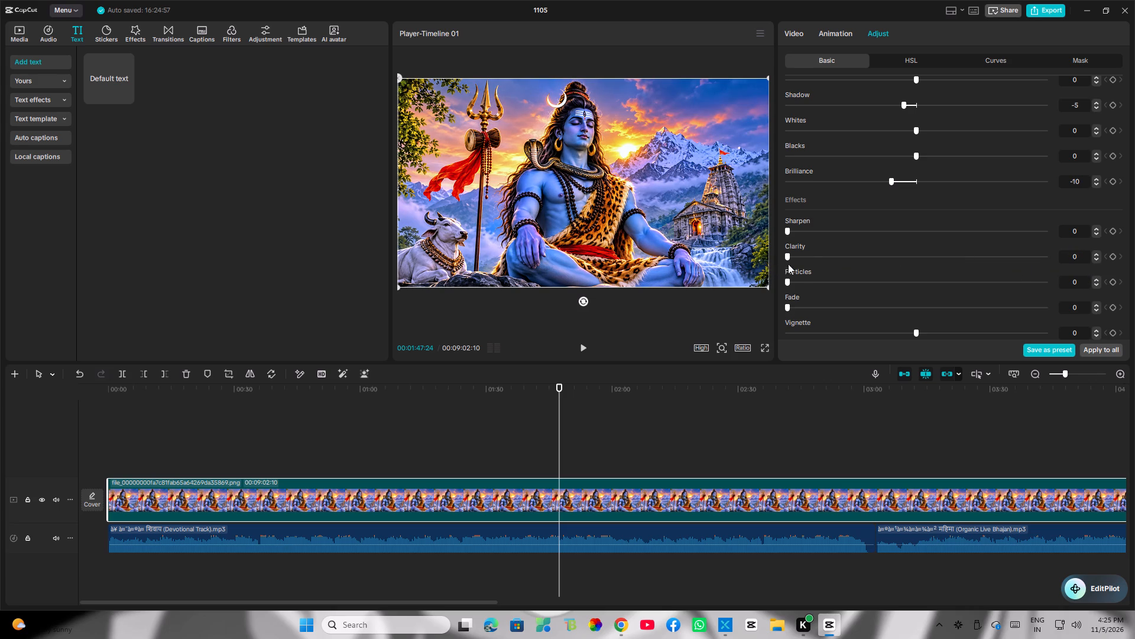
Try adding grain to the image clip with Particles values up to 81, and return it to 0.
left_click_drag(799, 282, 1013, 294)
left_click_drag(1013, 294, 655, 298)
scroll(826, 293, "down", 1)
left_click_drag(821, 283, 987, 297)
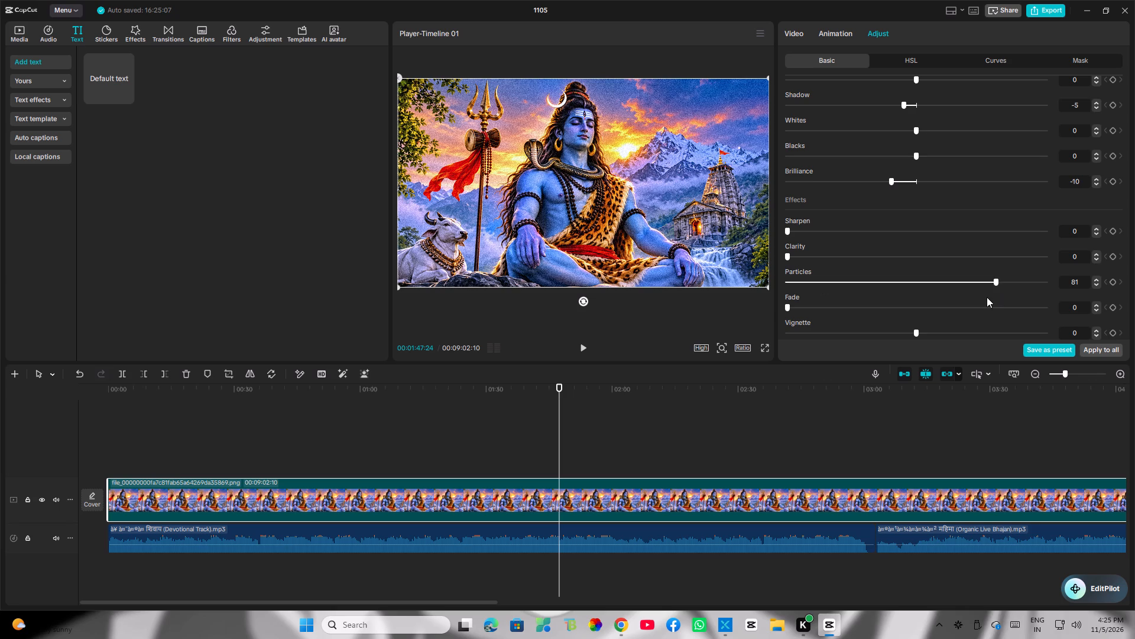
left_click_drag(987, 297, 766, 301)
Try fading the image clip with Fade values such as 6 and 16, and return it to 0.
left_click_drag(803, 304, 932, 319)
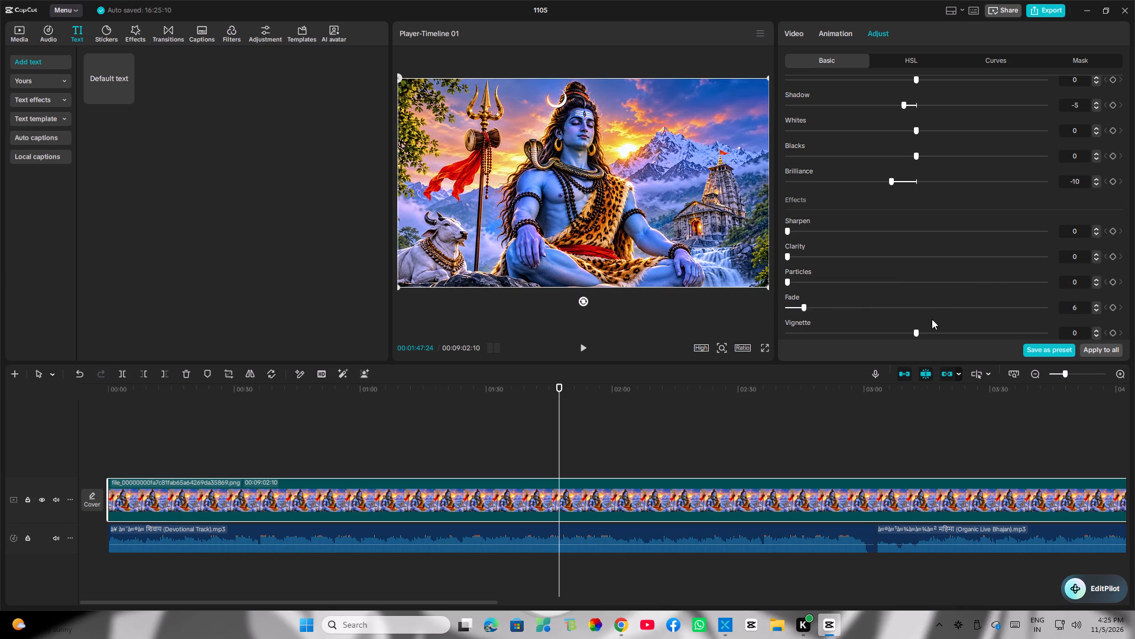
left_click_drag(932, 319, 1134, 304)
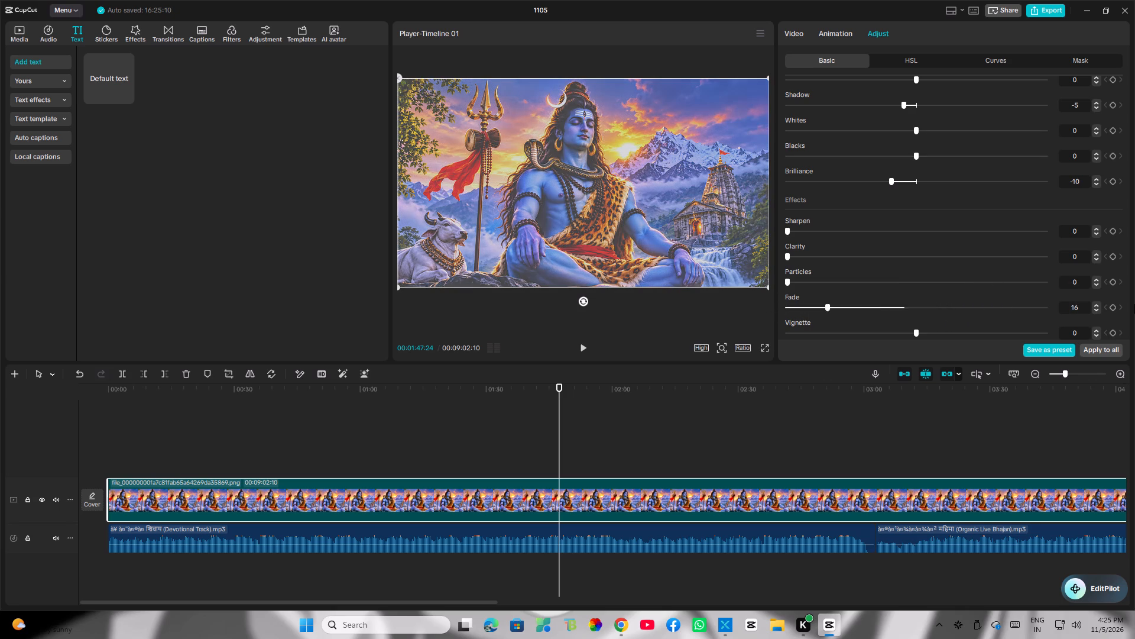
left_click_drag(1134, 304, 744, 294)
Set the image clip's Vignette to 2.
scroll(887, 311, "down", 1)
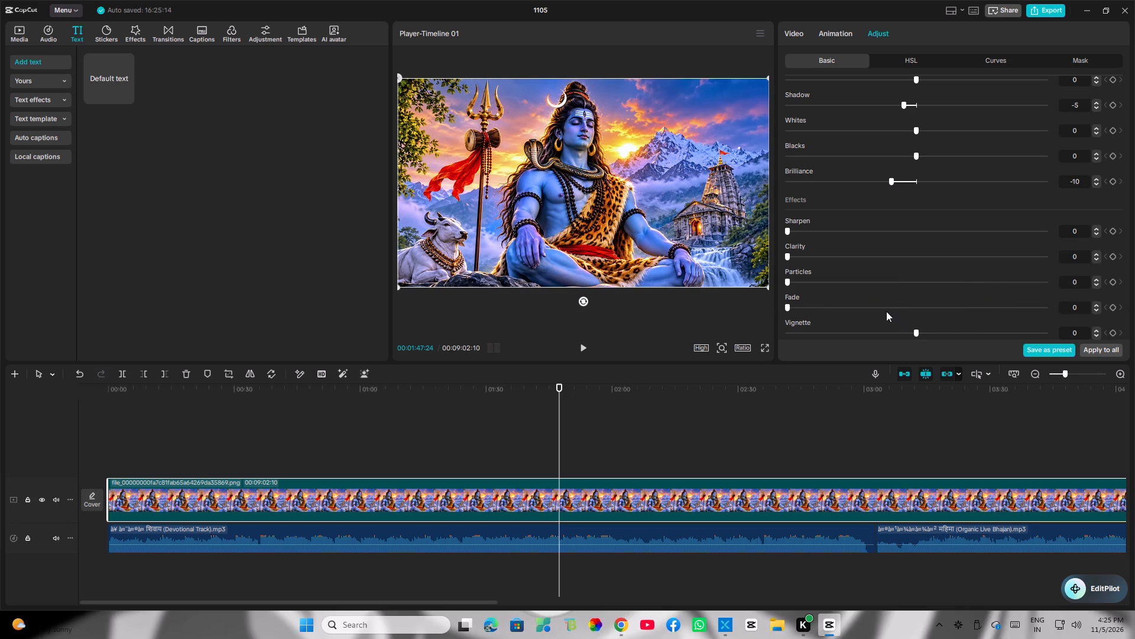
scroll(886, 311, "down", 4)
left_click(918, 328)
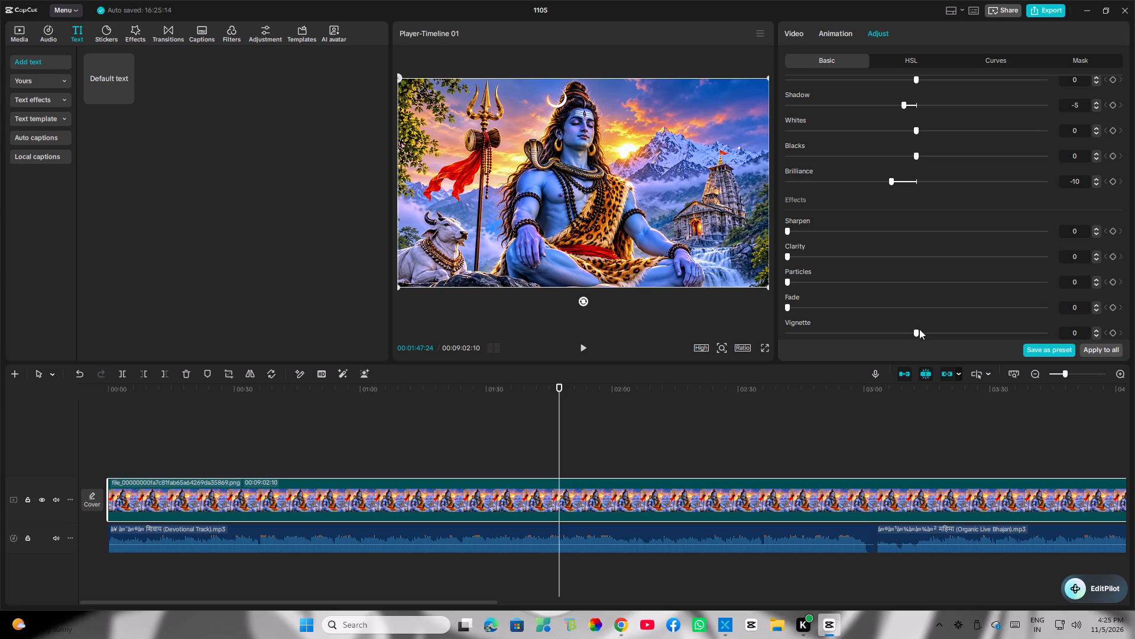
left_click(916, 330)
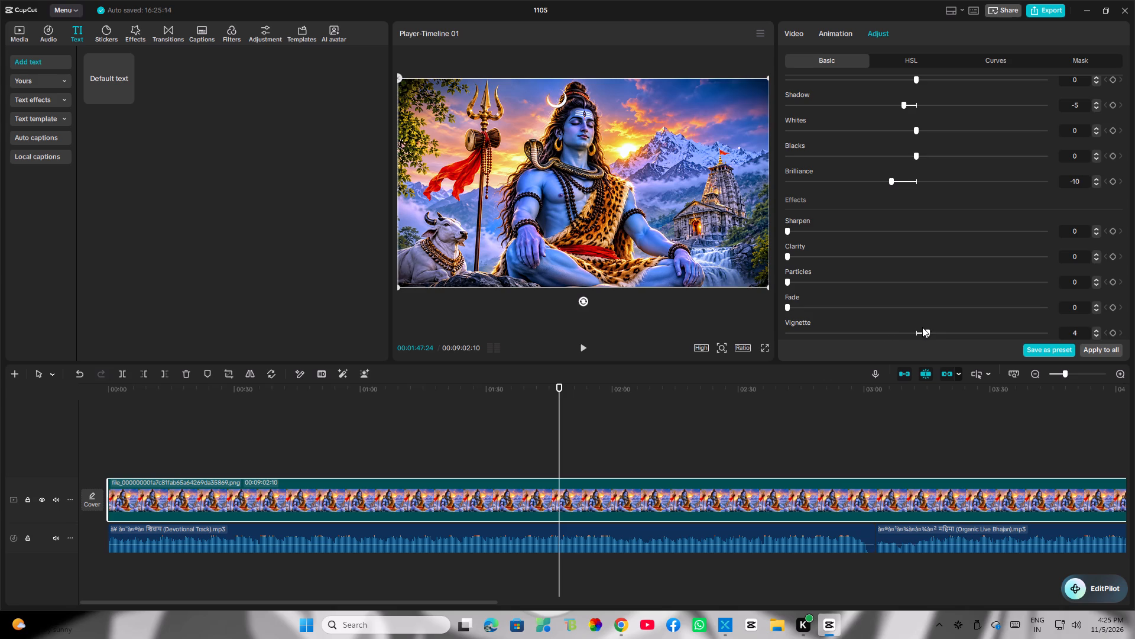
left_click(1093, 330)
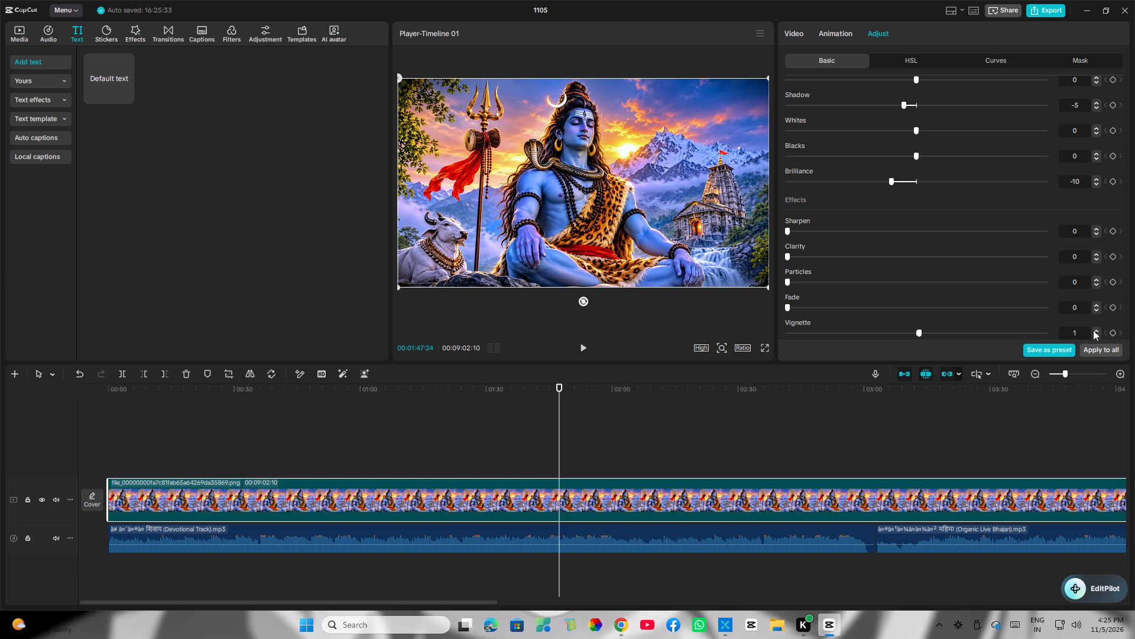
left_click(1097, 333)
scroll(676, 150, "down", 1)
Adjust the HSL Brightness of the image clip's red tones, comparing values between -100 and 100 against the preview.
left_click(904, 59)
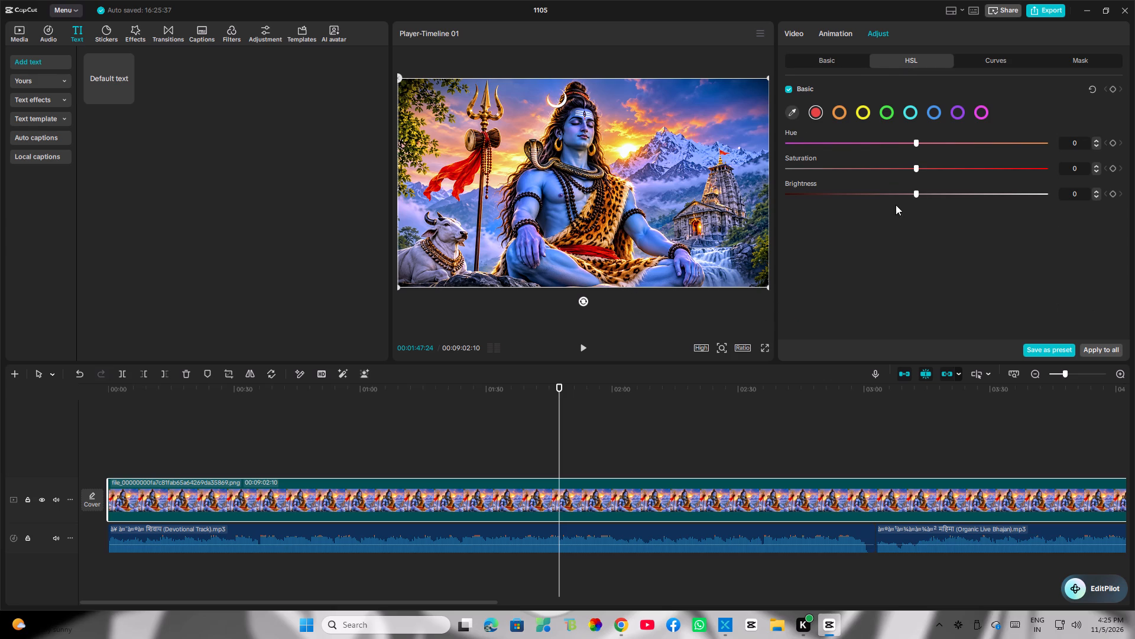
left_click_drag(912, 192, 1027, 207)
left_click_drag(1027, 207, 912, 232)
left_click_drag(912, 232, 747, 252)
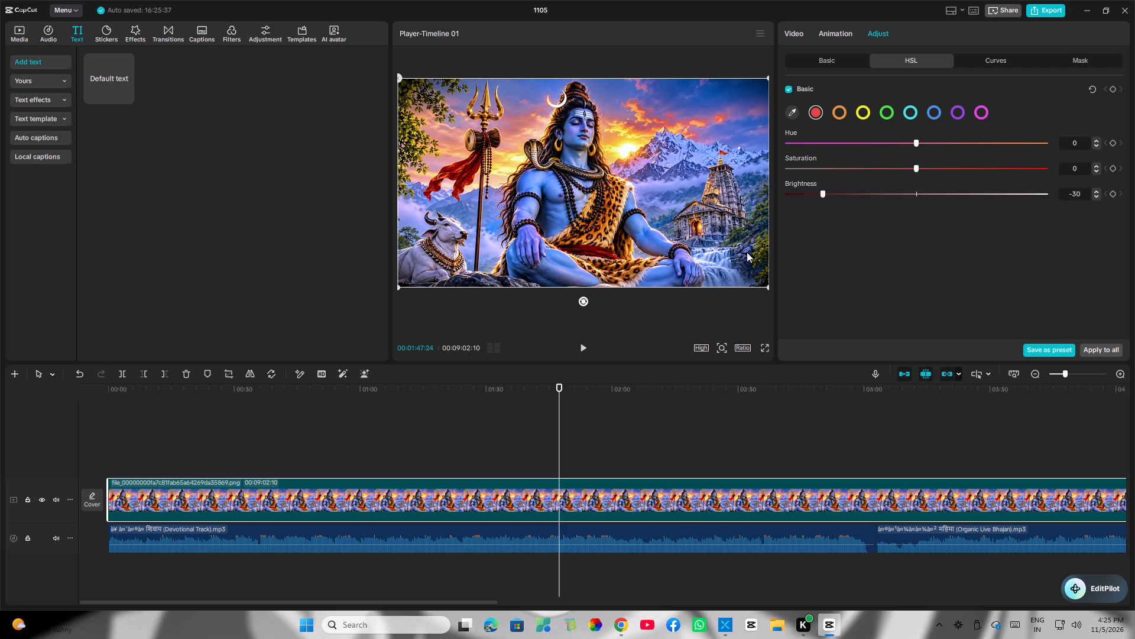
left_click_drag(747, 252, 906, 240)
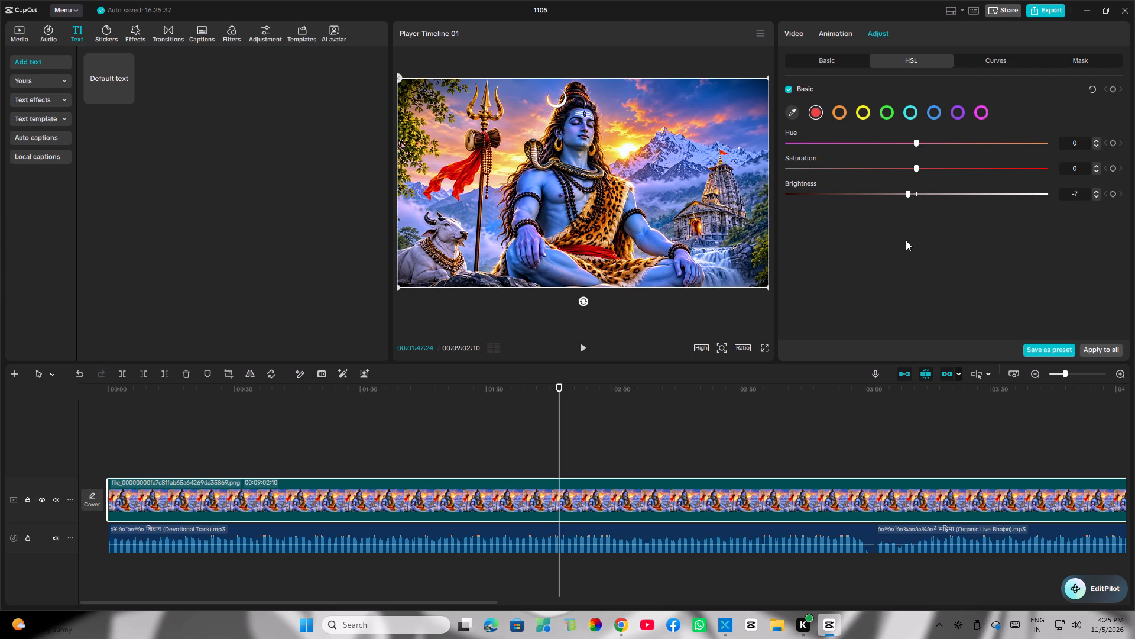
left_click_drag(906, 240, 939, 251)
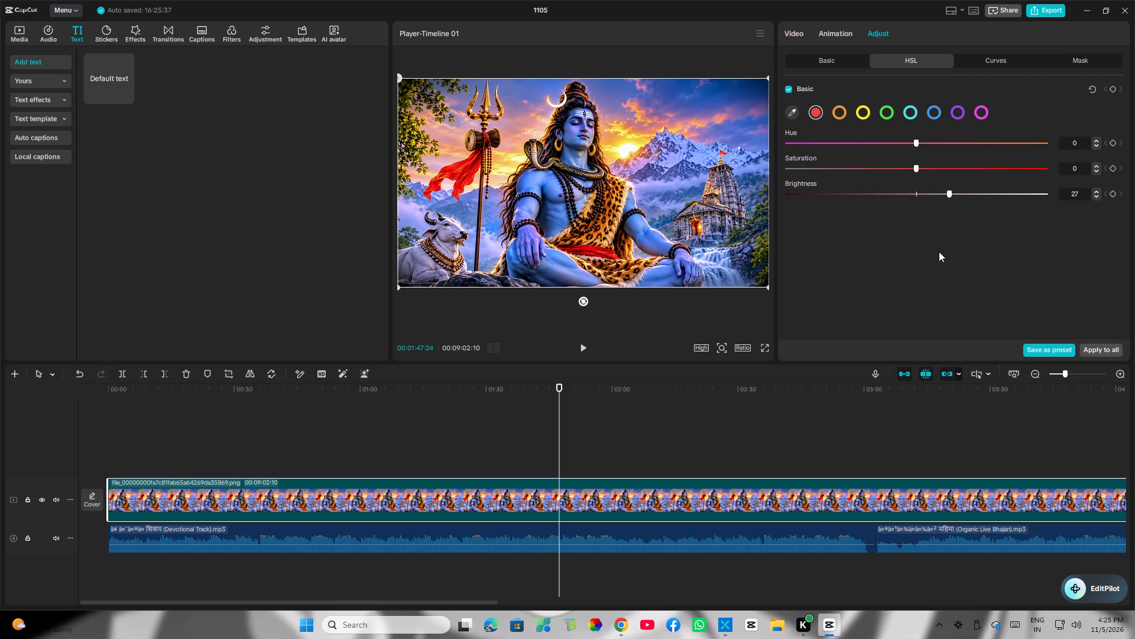
left_click_drag(939, 251, 915, 253)
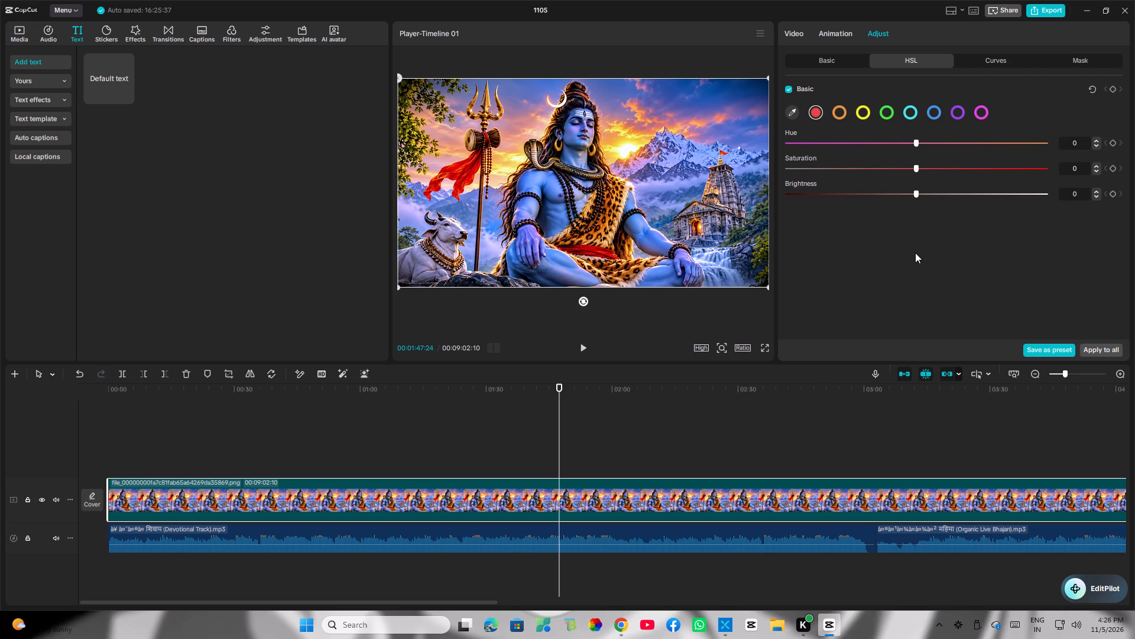
left_click_drag(915, 253, 883, 256)
left_click_drag(883, 256, 916, 254)
left_click_drag(916, 254, 694, 267)
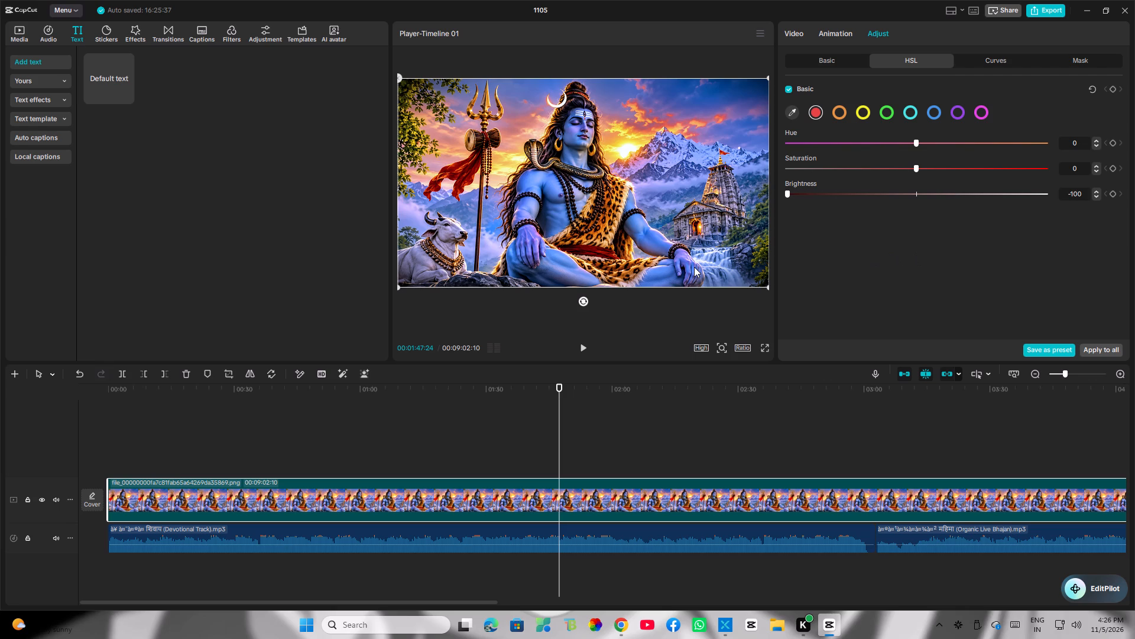
left_click_drag(694, 267, 930, 259)
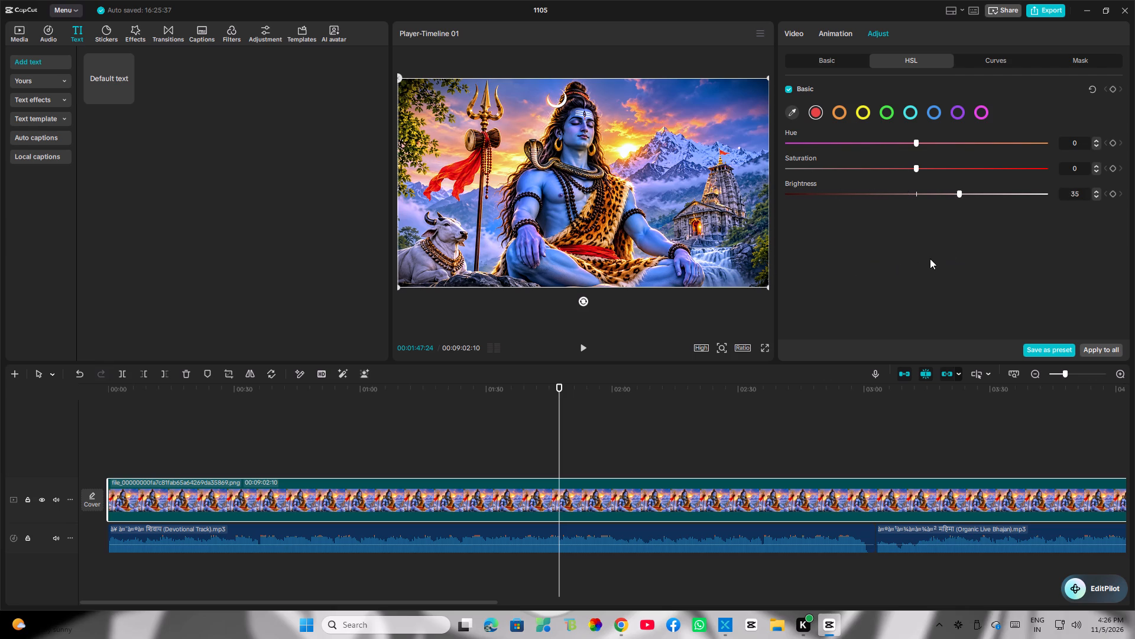
left_click_drag(930, 259, 878, 264)
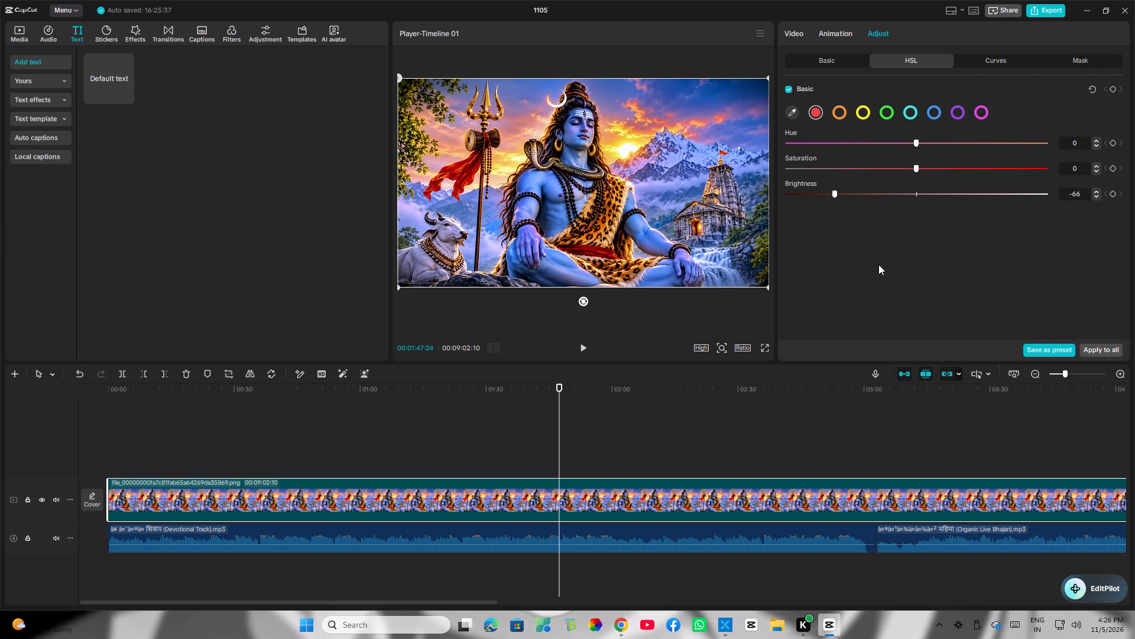
left_click_drag(878, 264, 831, 272)
left_click_drag(831, 272, 1020, 277)
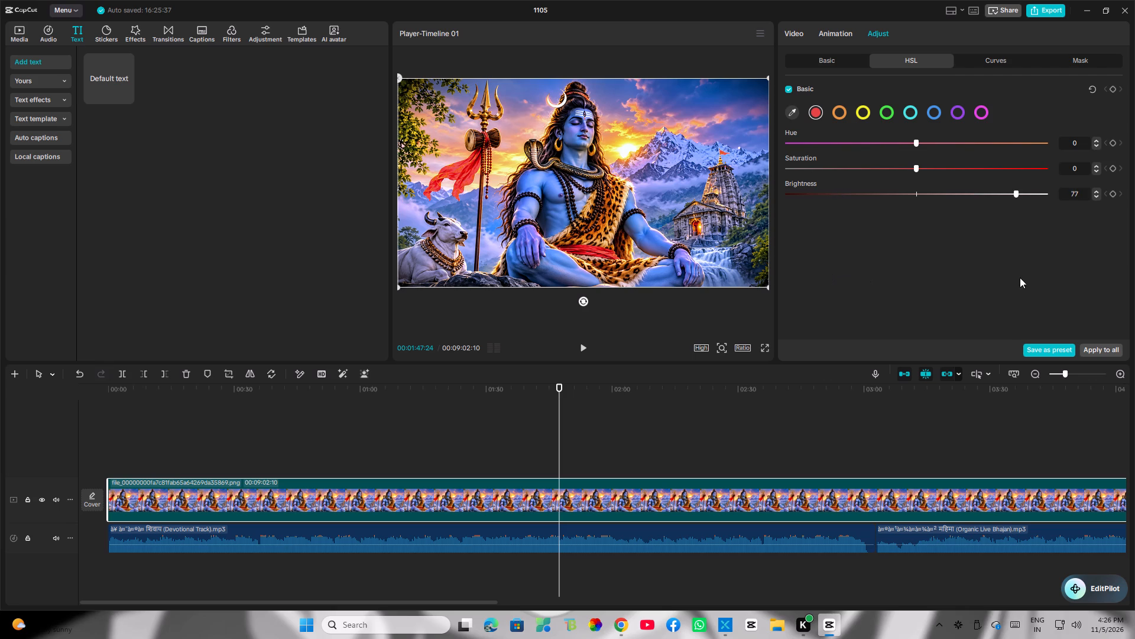
left_click_drag(1020, 277, 1134, 289)
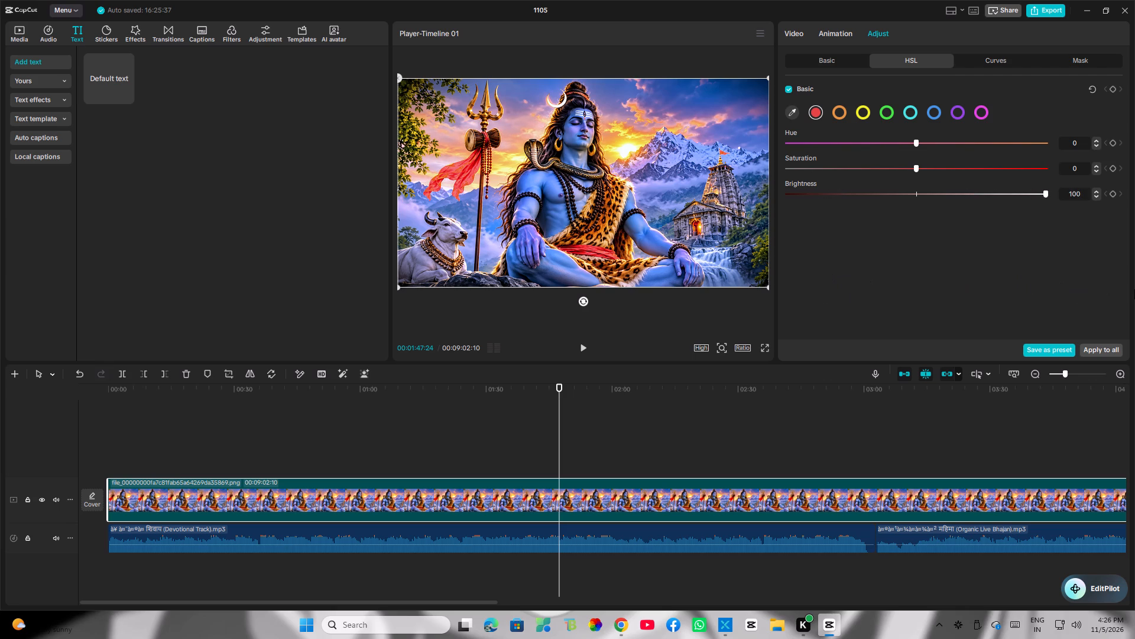
left_click_drag(1134, 289, 994, 288)
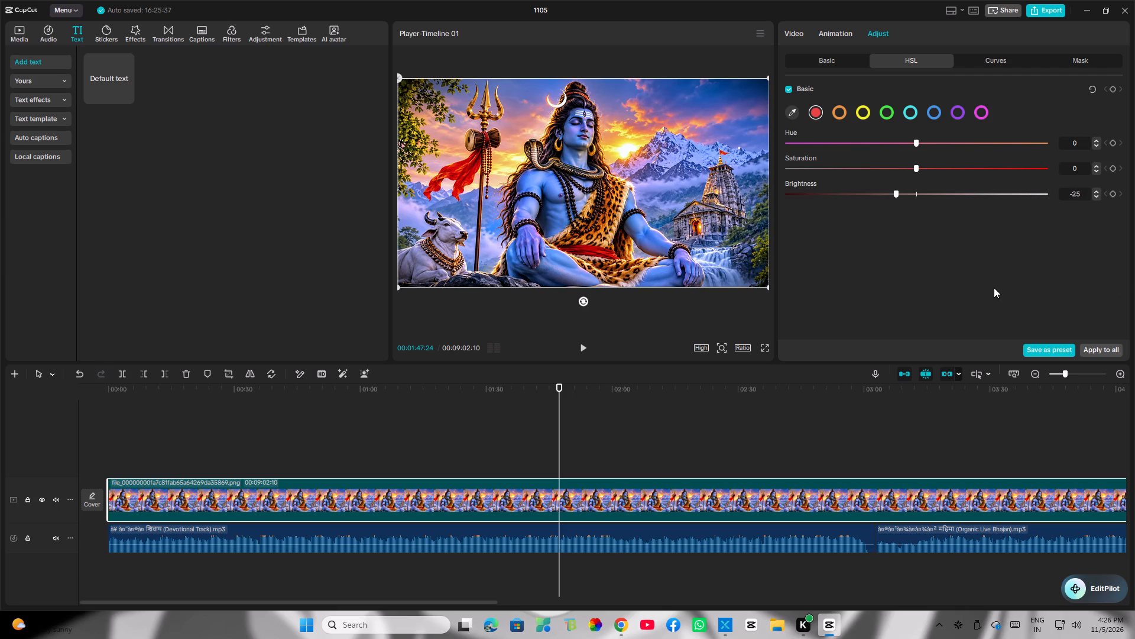
left_click_drag(994, 288, 907, 293)
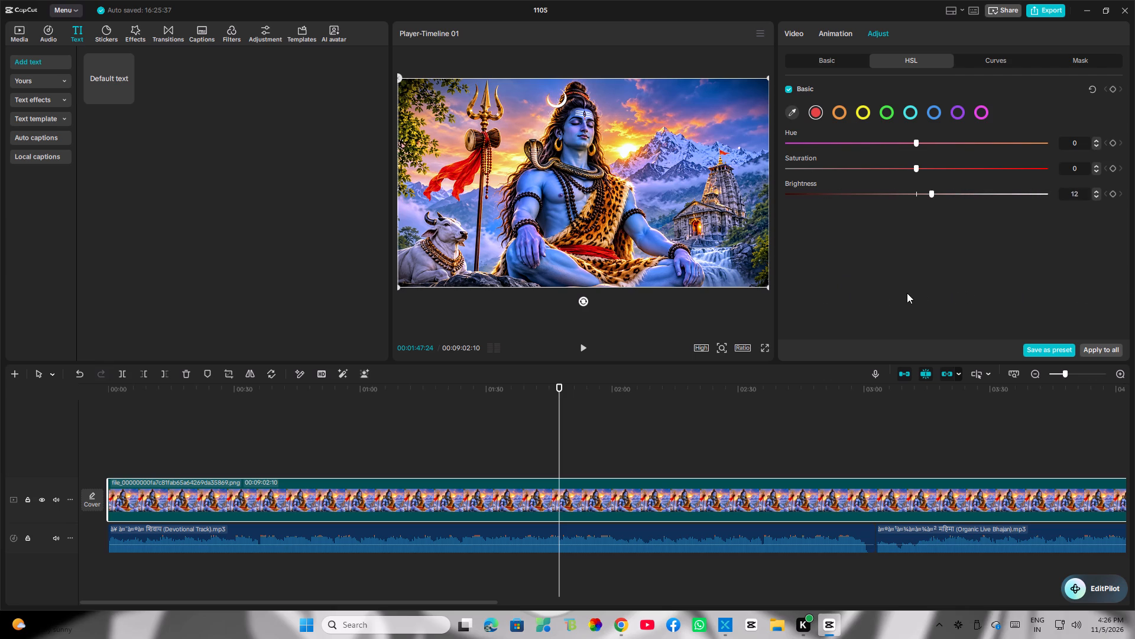
left_click_drag(907, 293, 915, 293)
left_click_drag(915, 293, 919, 289)
left_click_drag(919, 289, 941, 289)
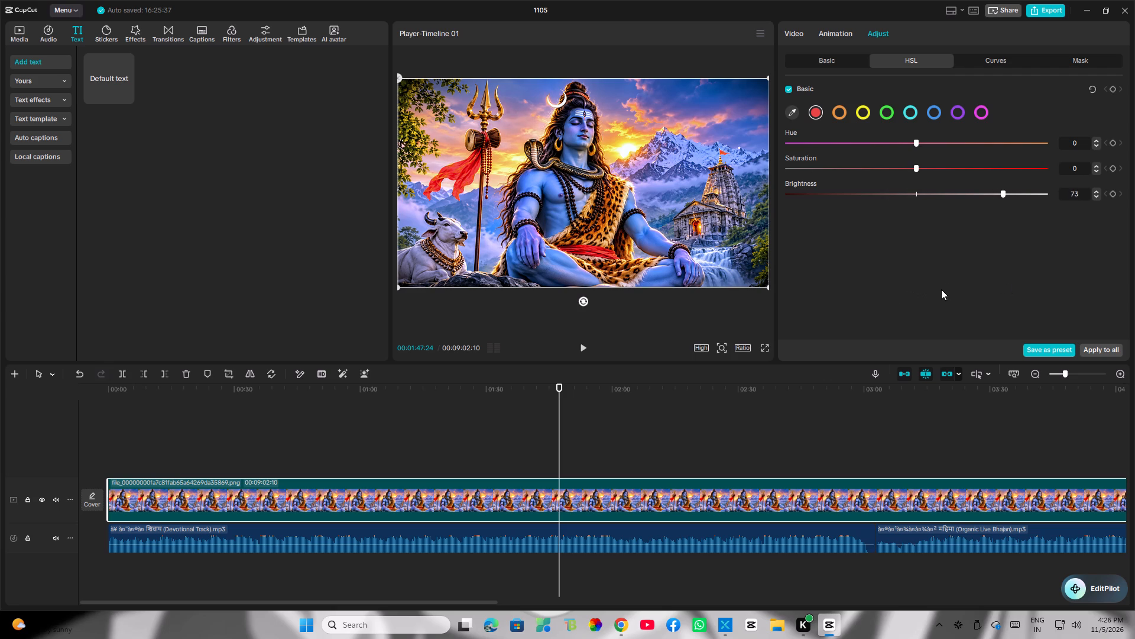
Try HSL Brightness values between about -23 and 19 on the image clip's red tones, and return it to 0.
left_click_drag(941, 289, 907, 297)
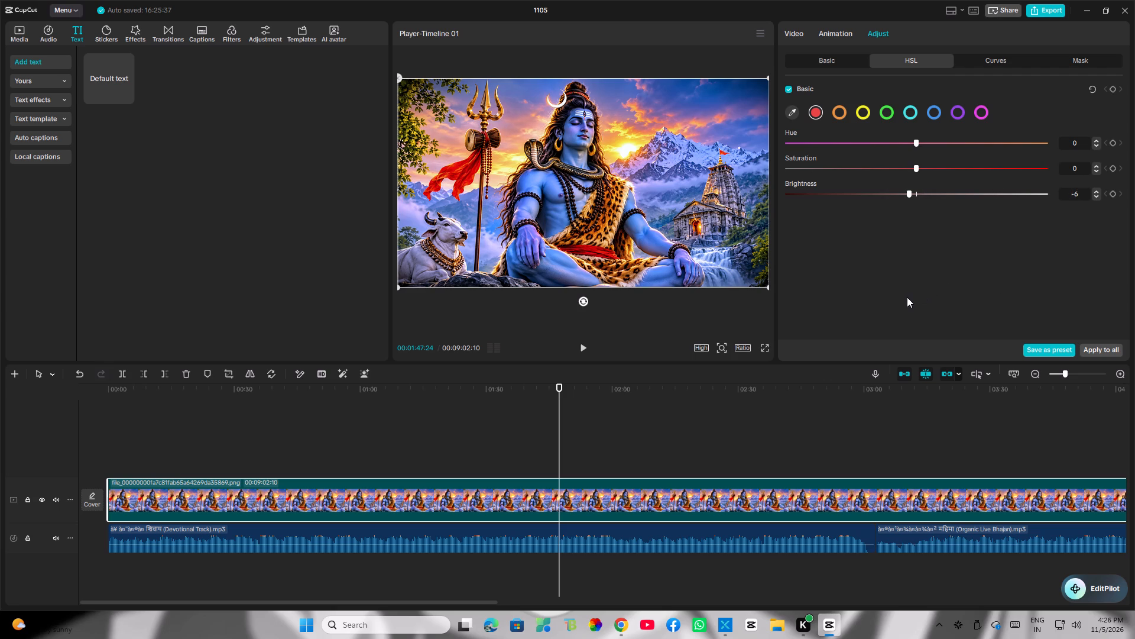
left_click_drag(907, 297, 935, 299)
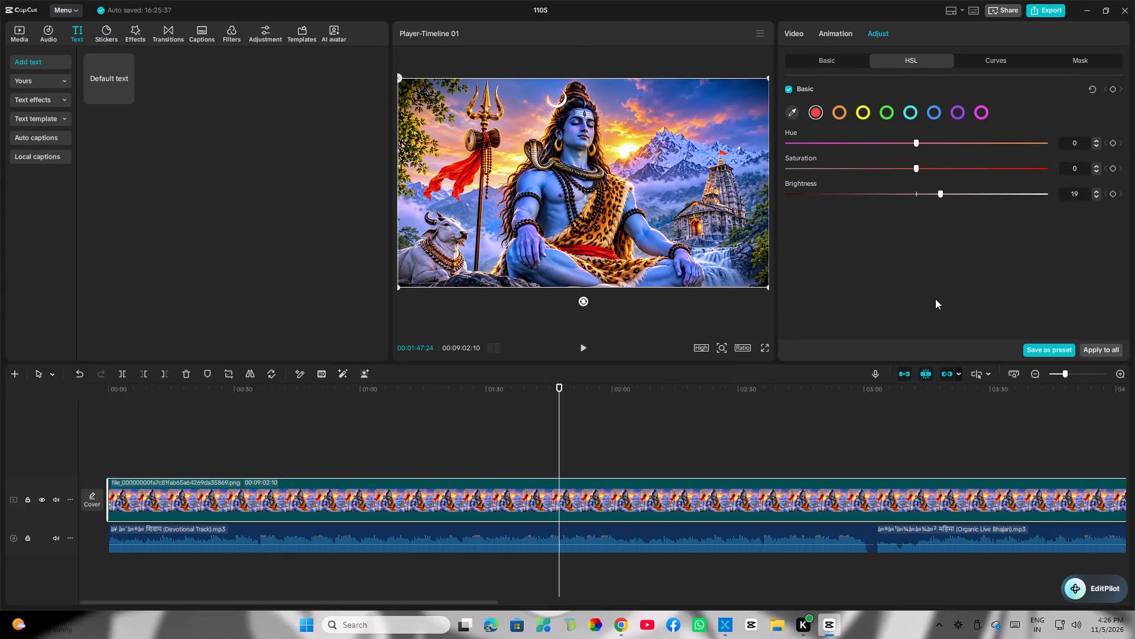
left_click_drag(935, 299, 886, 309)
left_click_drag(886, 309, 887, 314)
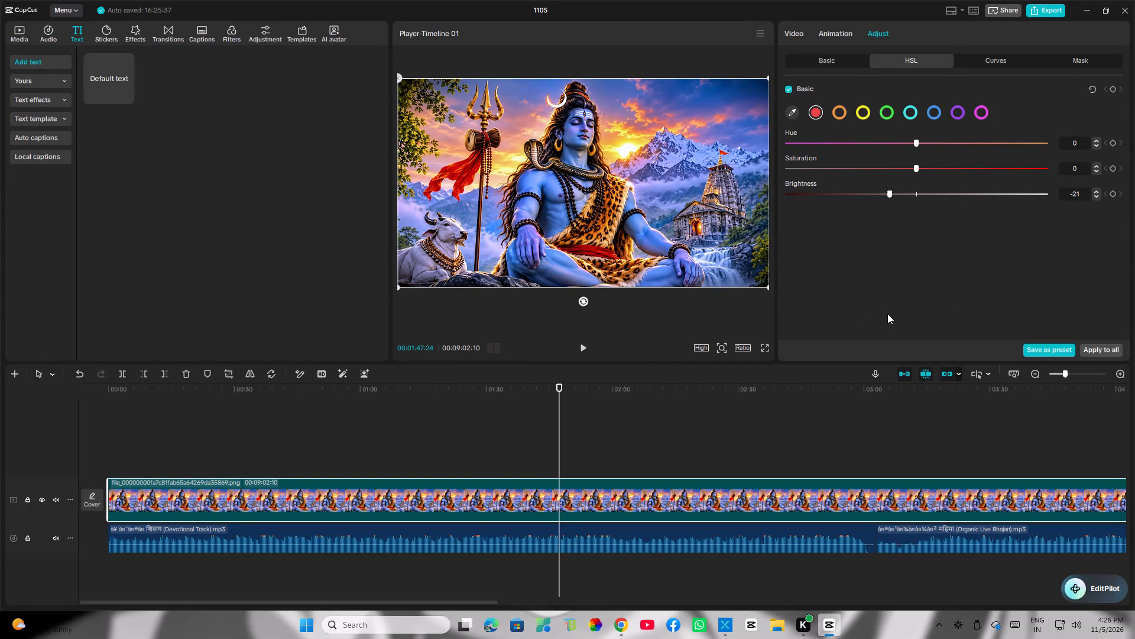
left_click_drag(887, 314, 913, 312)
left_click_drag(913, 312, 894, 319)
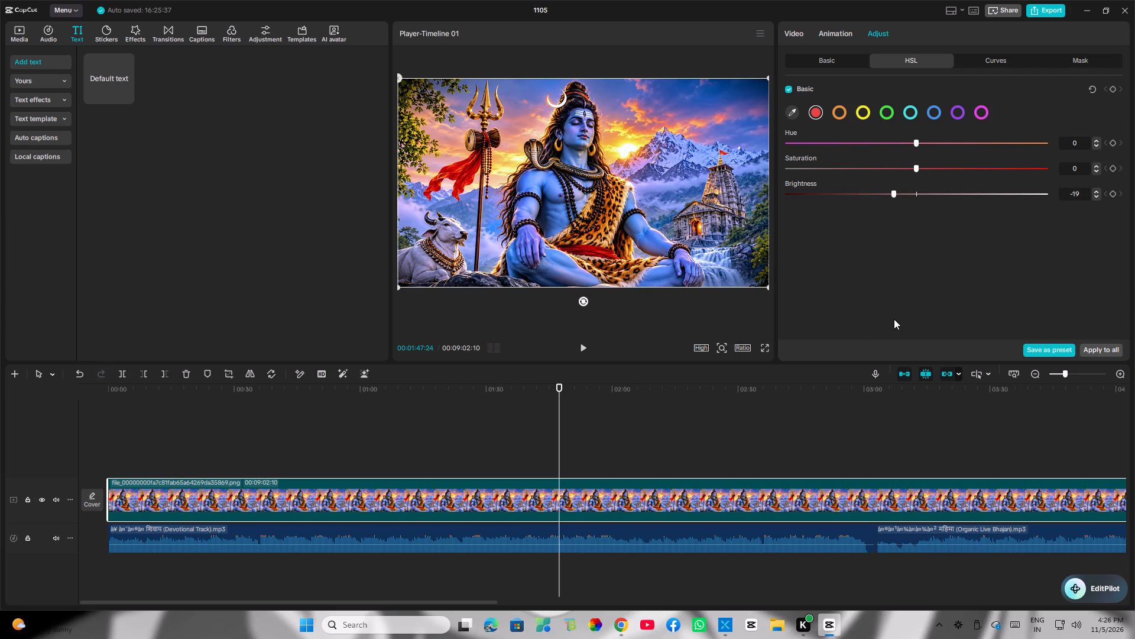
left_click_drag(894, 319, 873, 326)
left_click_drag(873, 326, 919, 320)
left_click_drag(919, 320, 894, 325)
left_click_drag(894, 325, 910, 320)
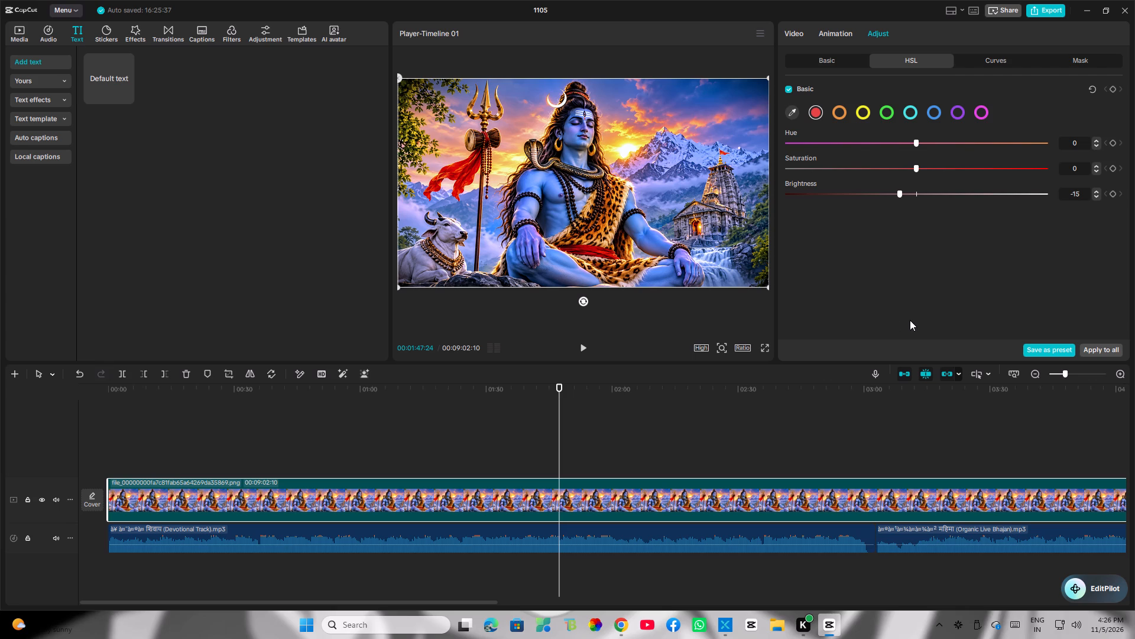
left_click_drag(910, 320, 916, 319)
Set the HSL Saturation of the image clip's red tones to -30, comparing values down to -54 against the preview.
left_click_drag(913, 167, 910, 167)
left_click_drag(910, 167, 870, 178)
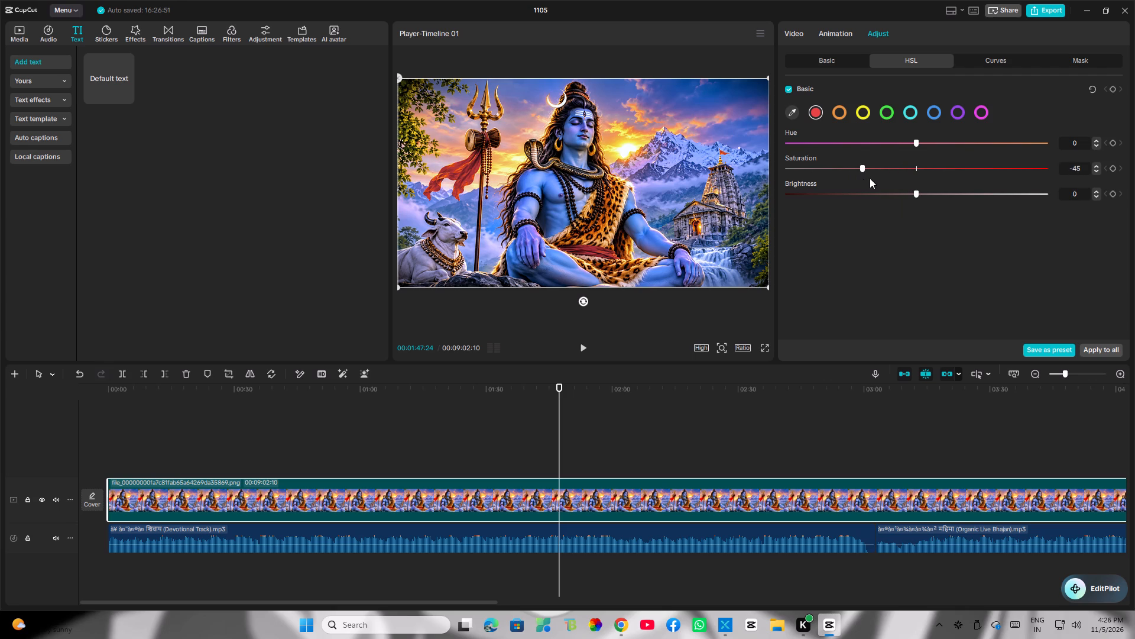
left_click_drag(870, 178, 846, 182)
left_click_drag(846, 182, 866, 185)
left_click_drag(866, 185, 858, 188)
left_click_drag(858, 188, 883, 189)
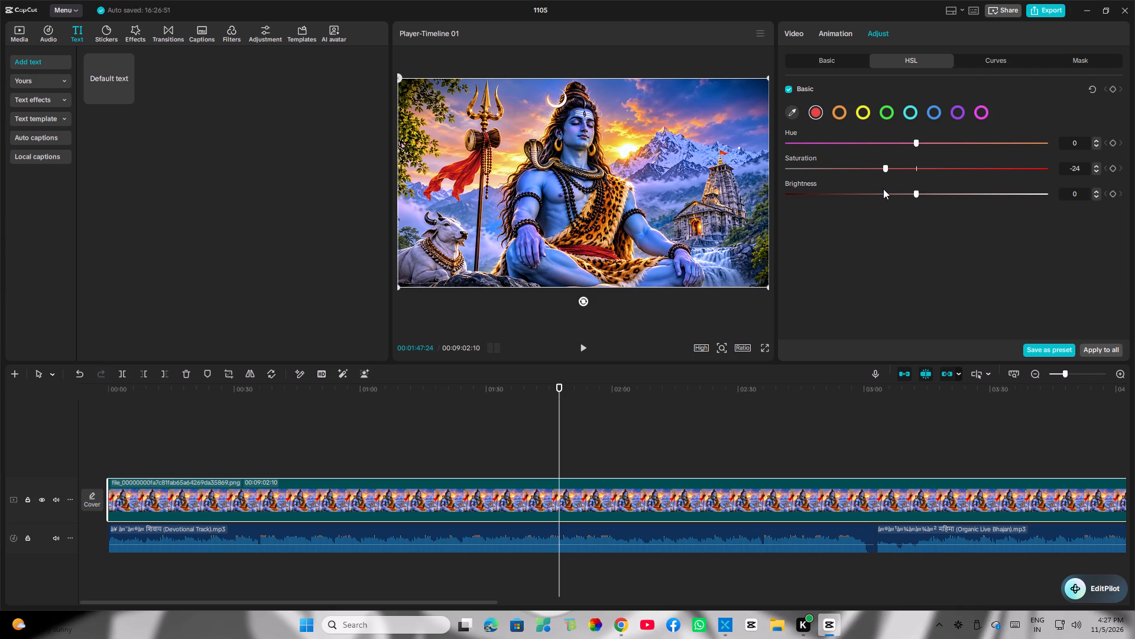
left_click_drag(883, 189, 866, 199)
left_click(1098, 164)
left_click(1098, 164)
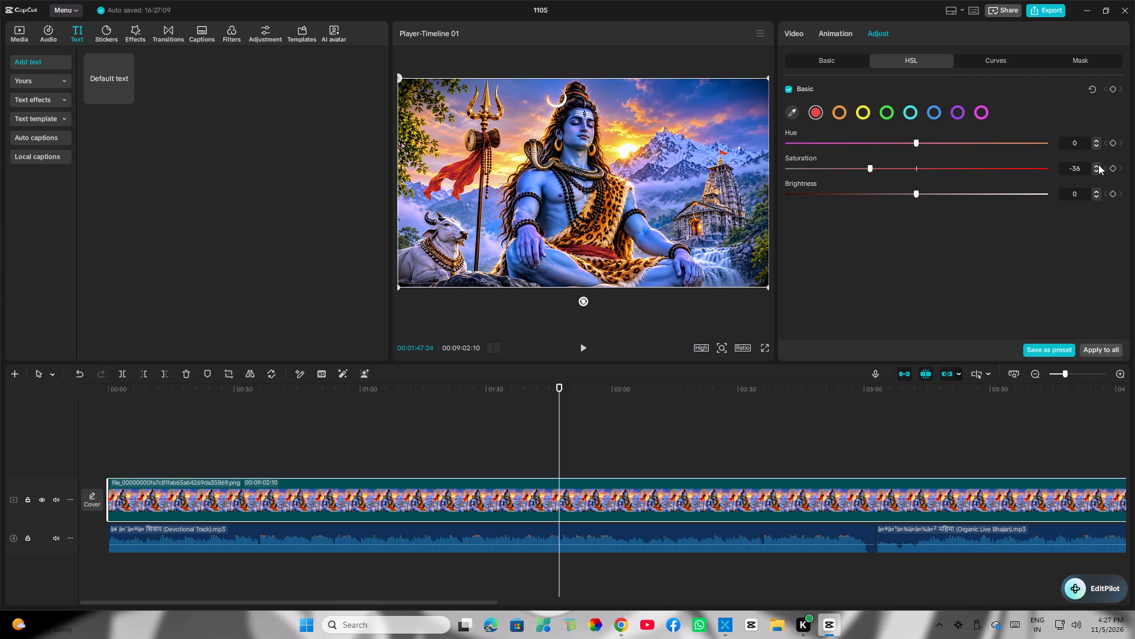
triple_click(1098, 164)
double_click(1098, 164)
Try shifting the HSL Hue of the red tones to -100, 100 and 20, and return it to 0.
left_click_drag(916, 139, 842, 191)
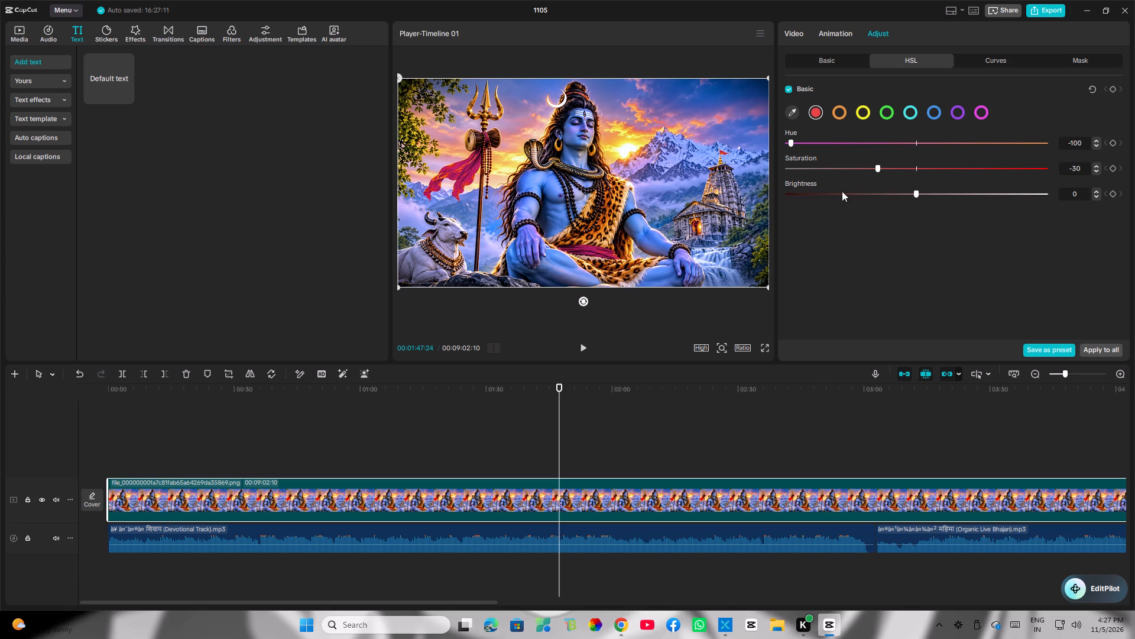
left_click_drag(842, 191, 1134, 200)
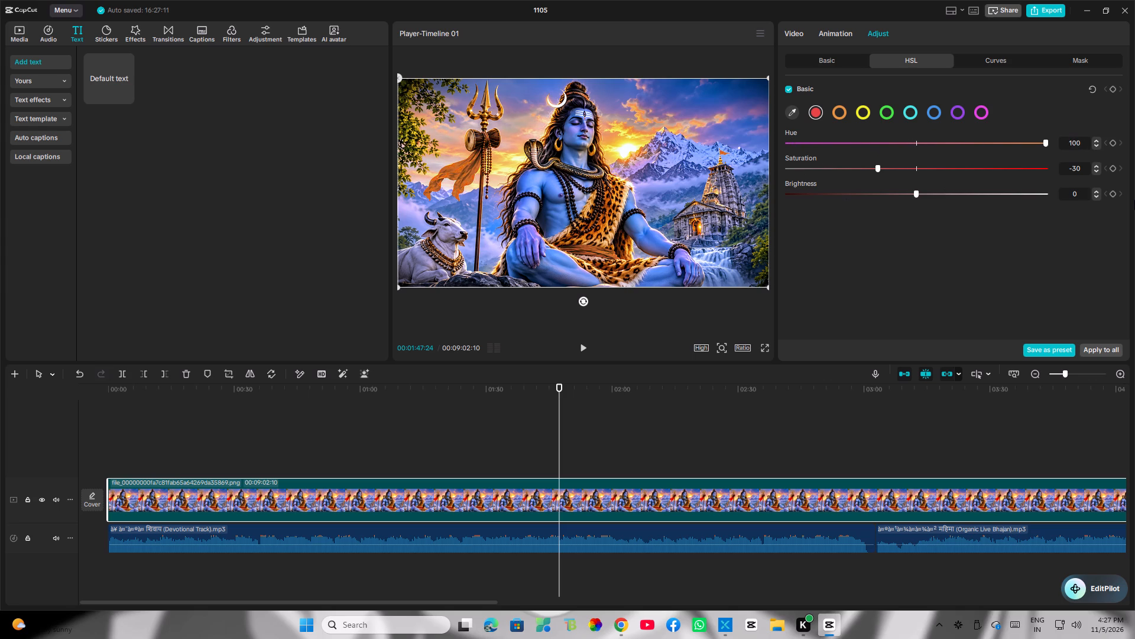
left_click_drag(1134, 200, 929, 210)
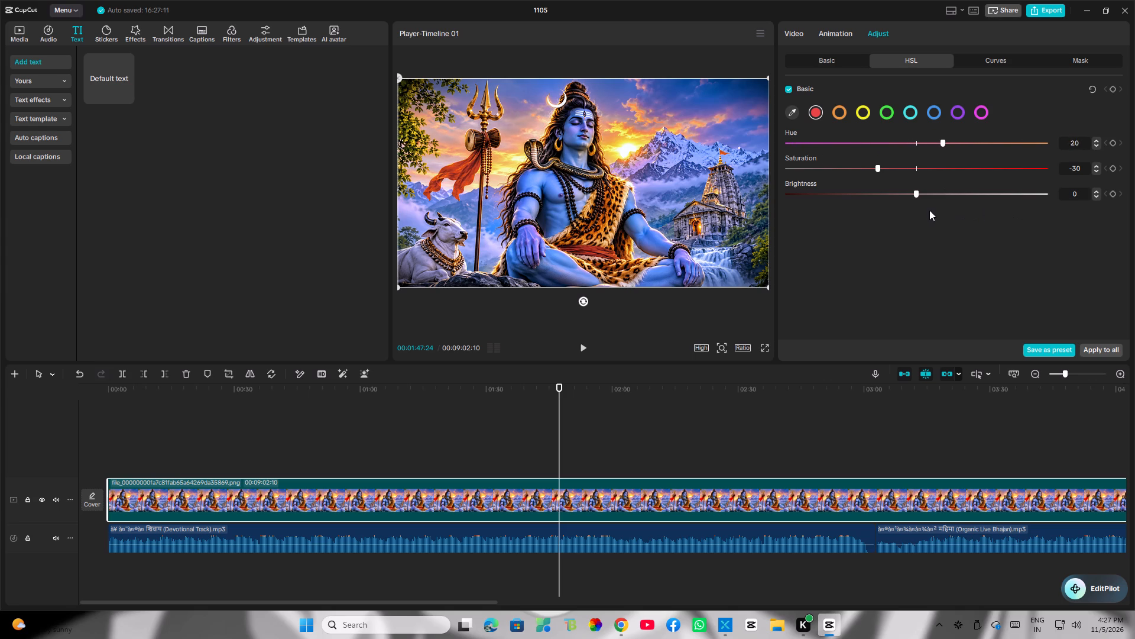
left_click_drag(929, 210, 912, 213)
Shift the HSL Hue of the image clip's orange tones to -20, comparing values such as -67 and -76.
left_click(836, 109)
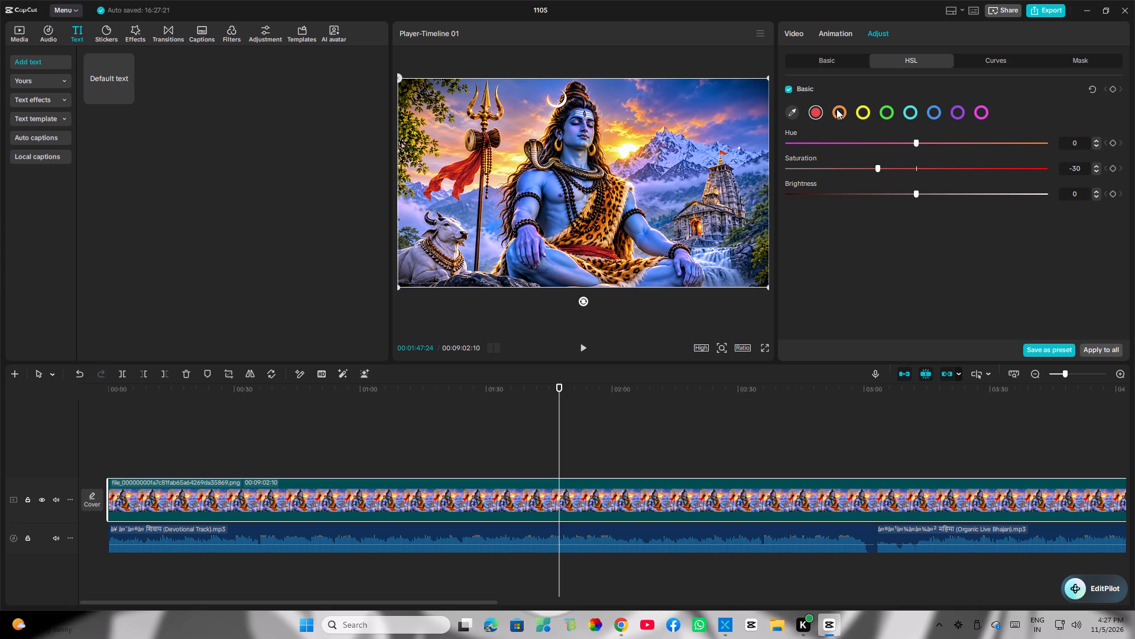
left_click_drag(917, 143, 959, 162)
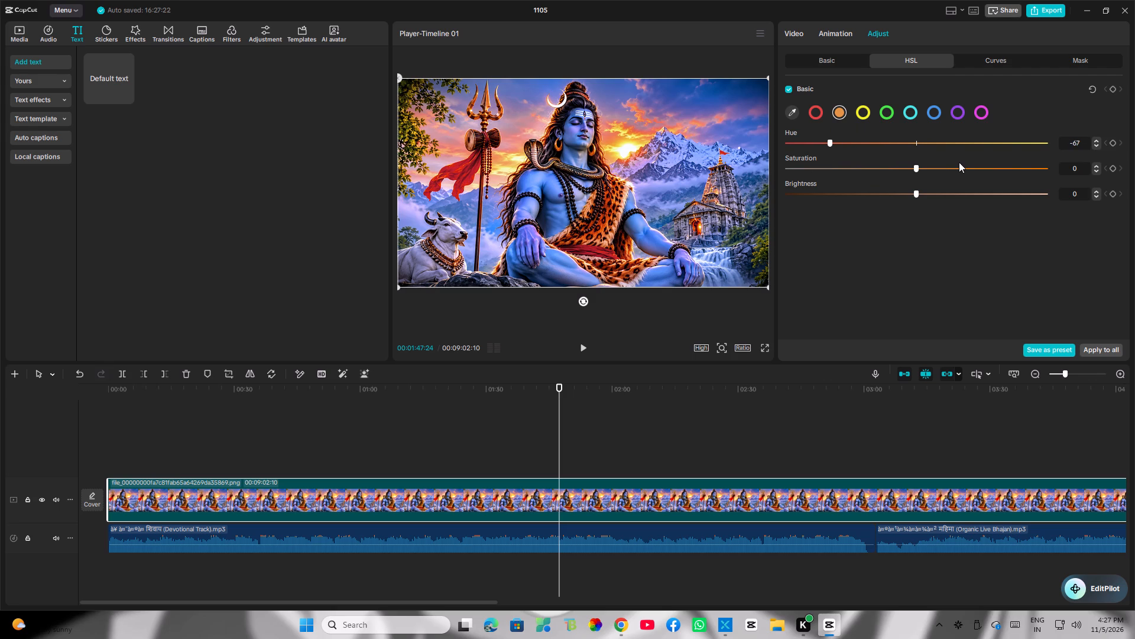
left_click_drag(959, 162, 816, 162)
left_click_drag(816, 162, 915, 158)
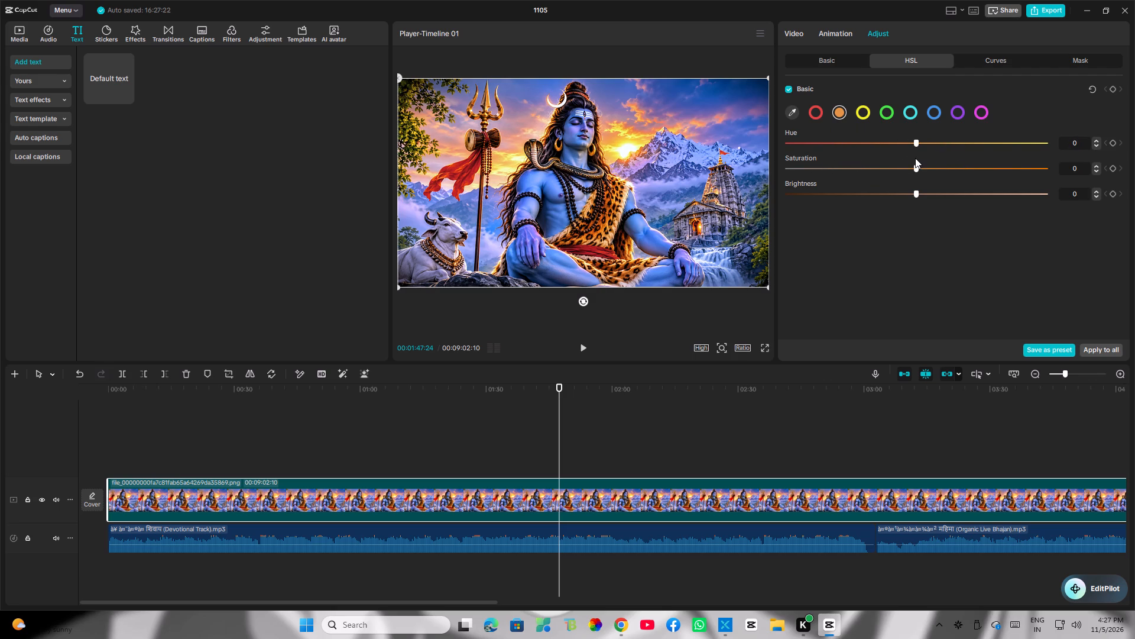
left_click_drag(915, 158, 887, 159)
Fine-tune the HSL Hue of the orange tones, comparing values between -18 and -38, and bring it to -13.
left_click(1090, 140)
left_click(1095, 140)
triple_click(1095, 140)
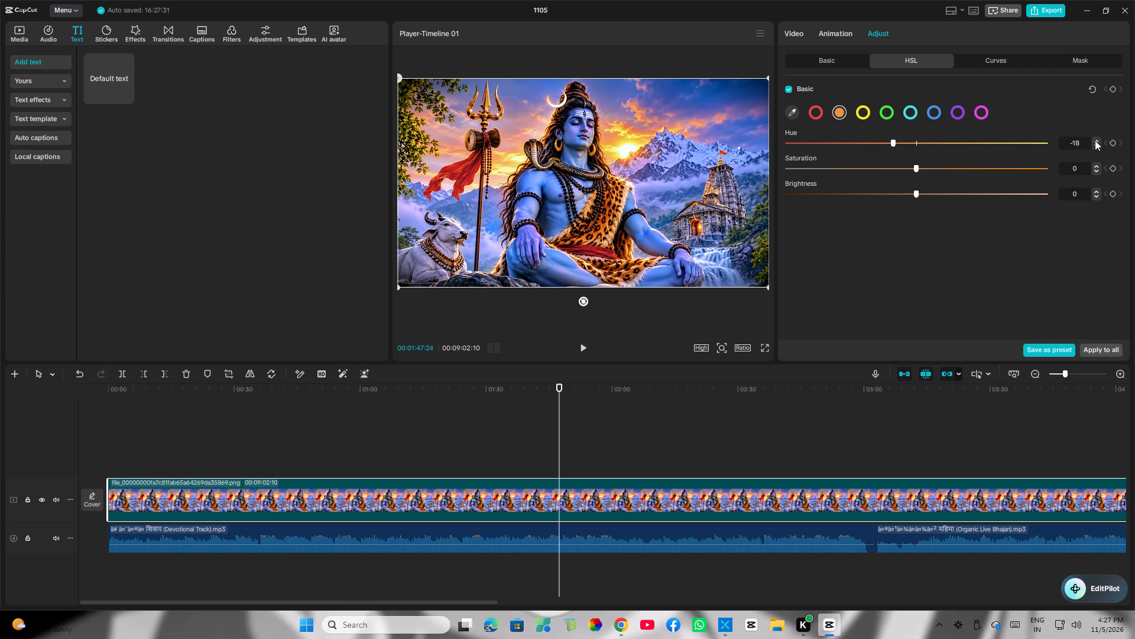
double_click(1095, 140)
triple_click(1097, 146)
left_click(1097, 146)
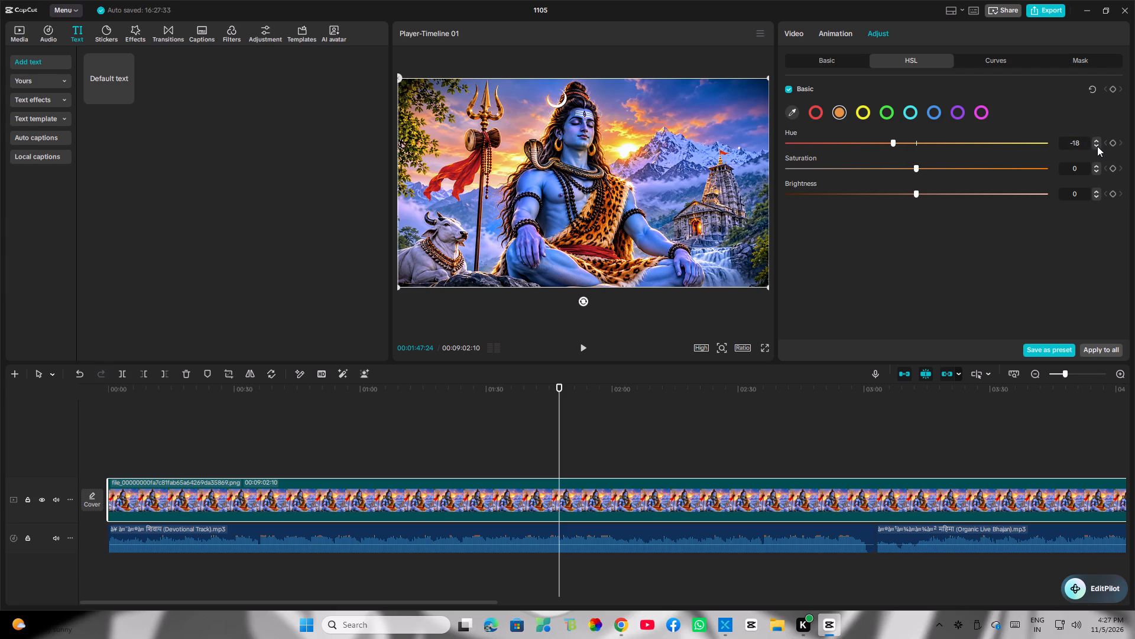
double_click(1097, 146)
triple_click(1097, 146)
triple_click(1097, 146)
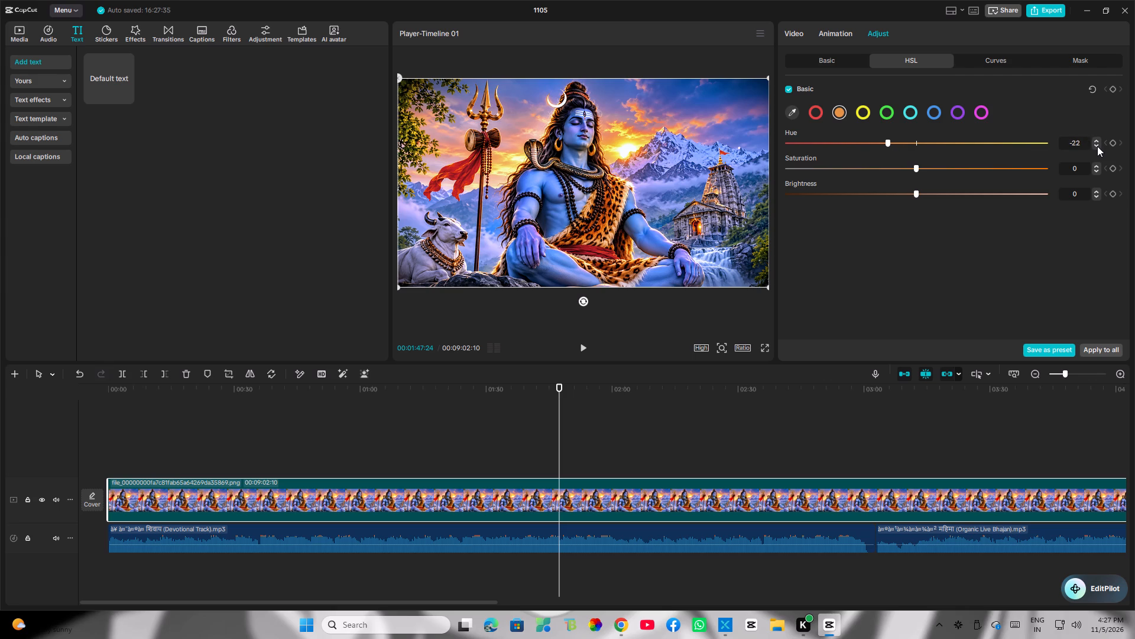
triple_click(1097, 146)
triple_click(1097, 146)
triple_click(1097, 146)
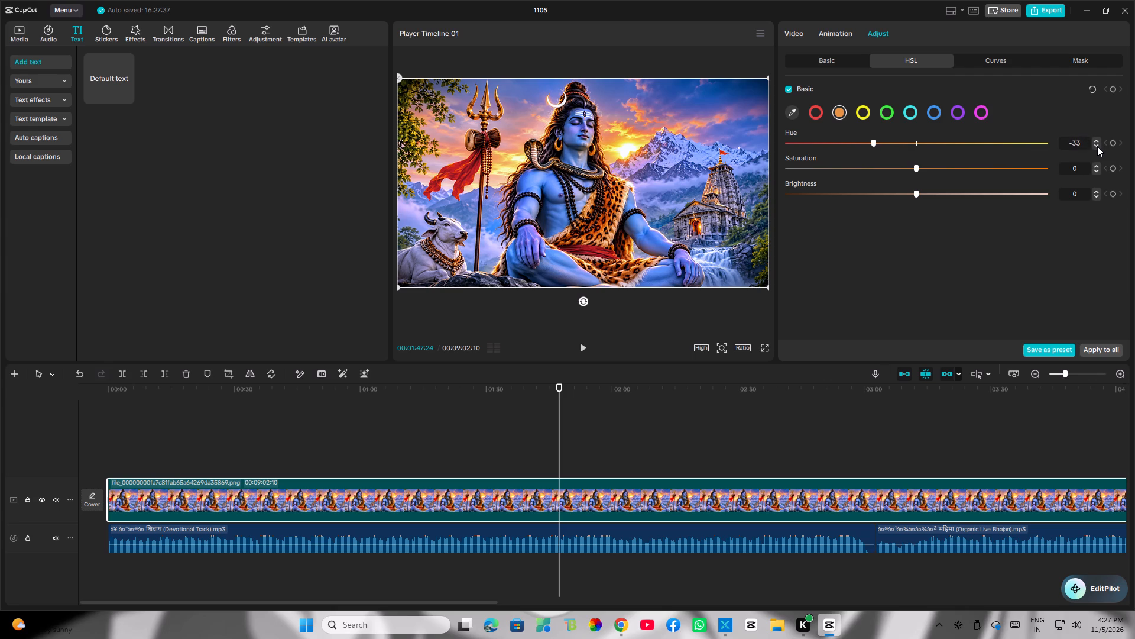
left_click(1097, 146)
double_click(1097, 146)
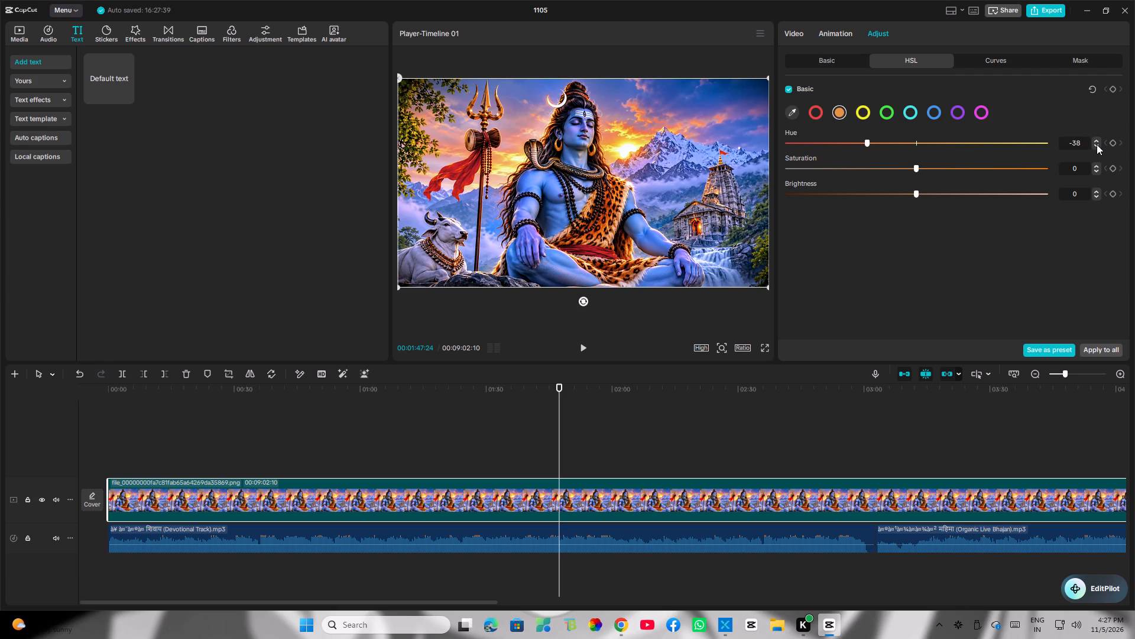
double_click(1097, 139)
left_click(1097, 139)
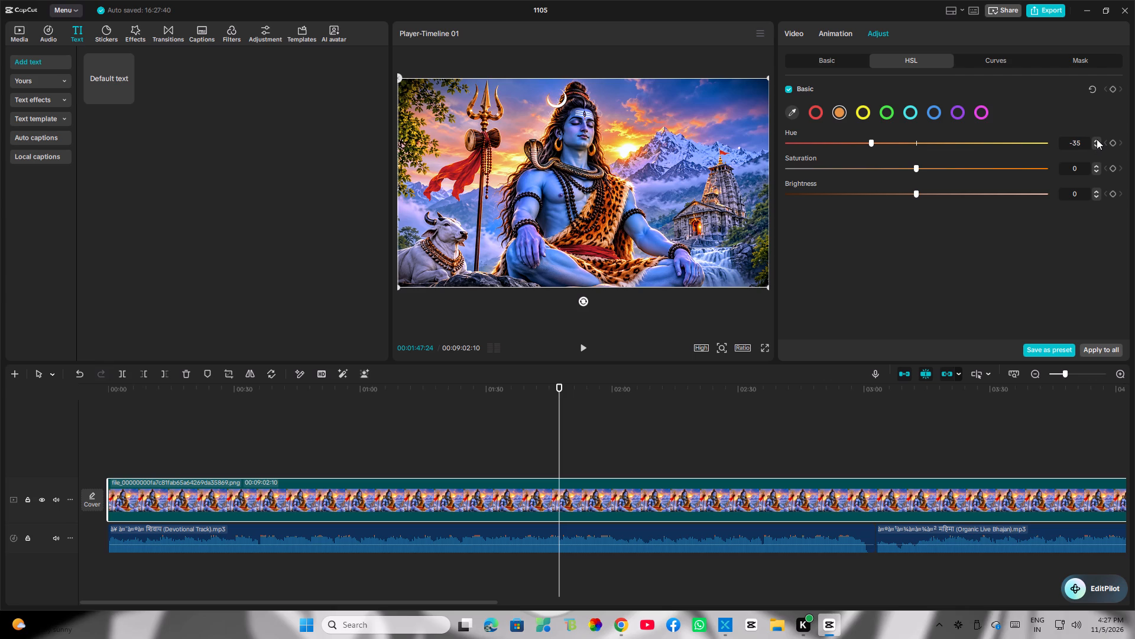
left_click(1097, 139)
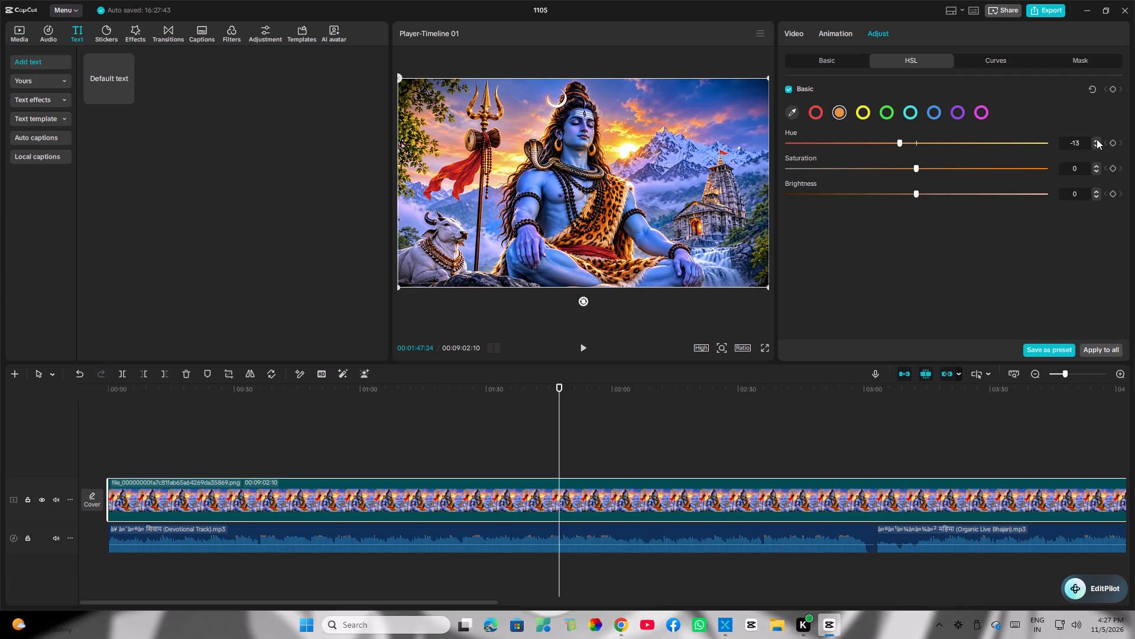
Raise the HSL Hue of the image clip's orange tones to -1.
double_click(1097, 139)
double_click(1097, 139)
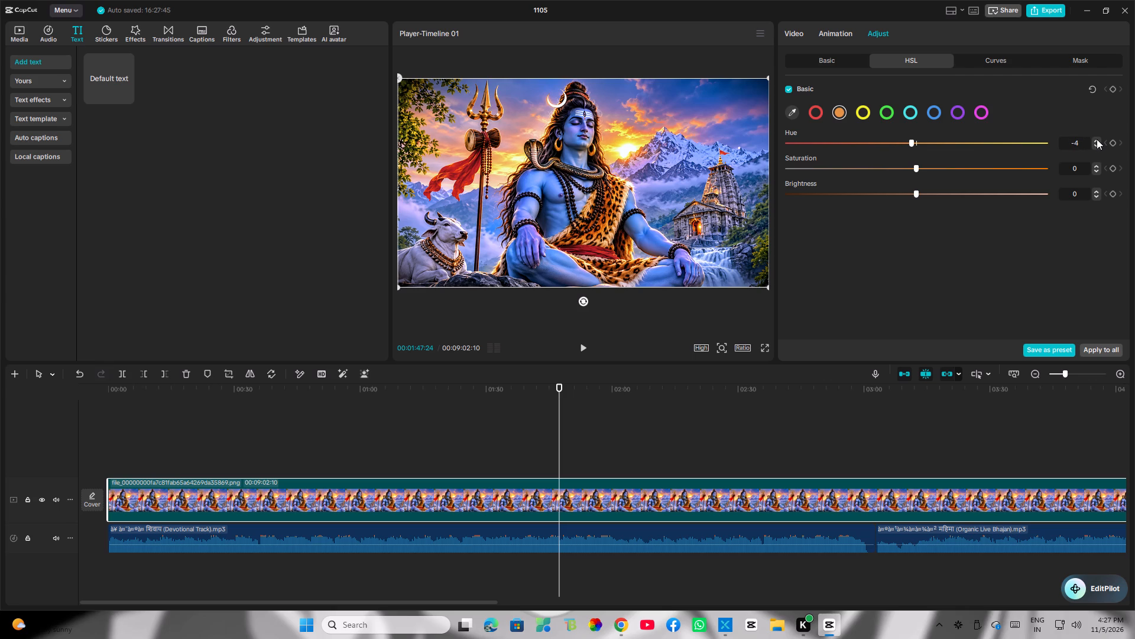
double_click(1097, 139)
left_click(1097, 139)
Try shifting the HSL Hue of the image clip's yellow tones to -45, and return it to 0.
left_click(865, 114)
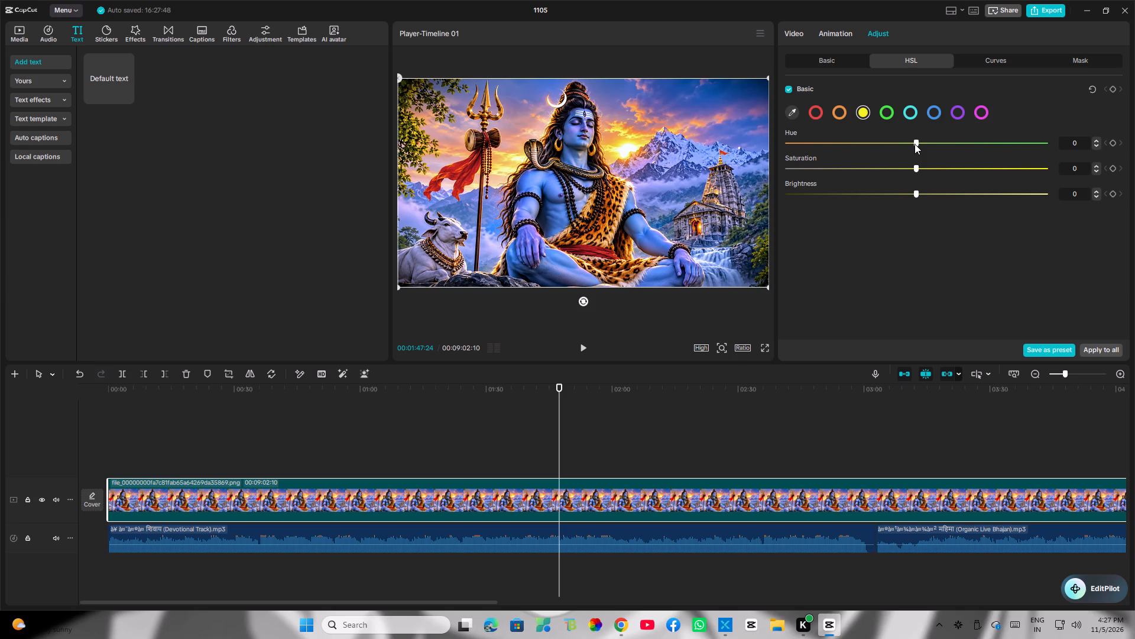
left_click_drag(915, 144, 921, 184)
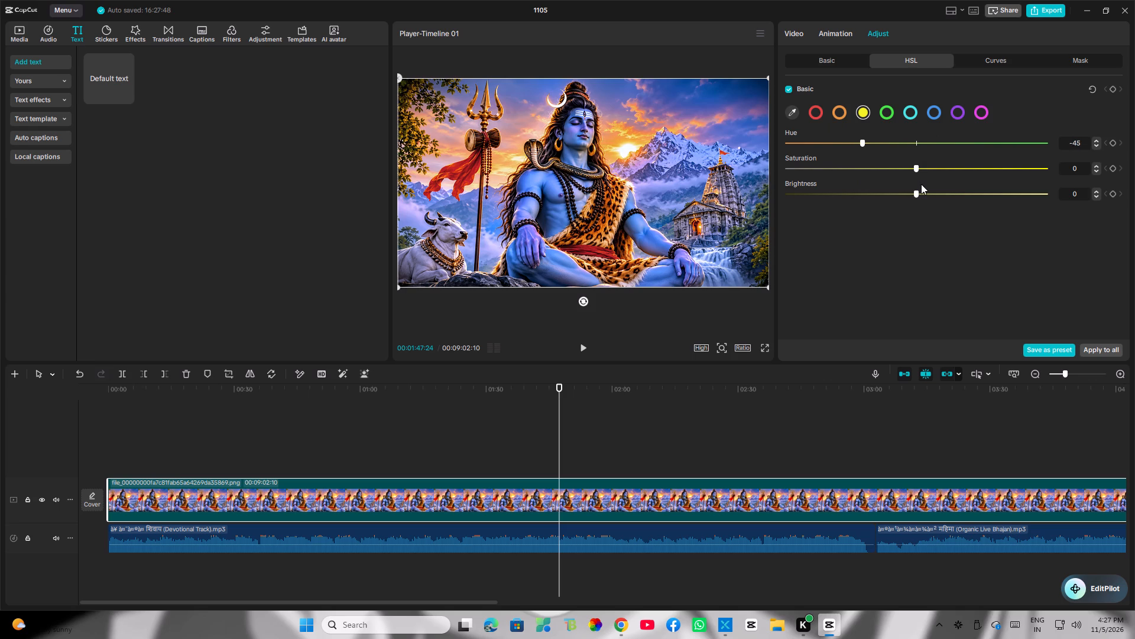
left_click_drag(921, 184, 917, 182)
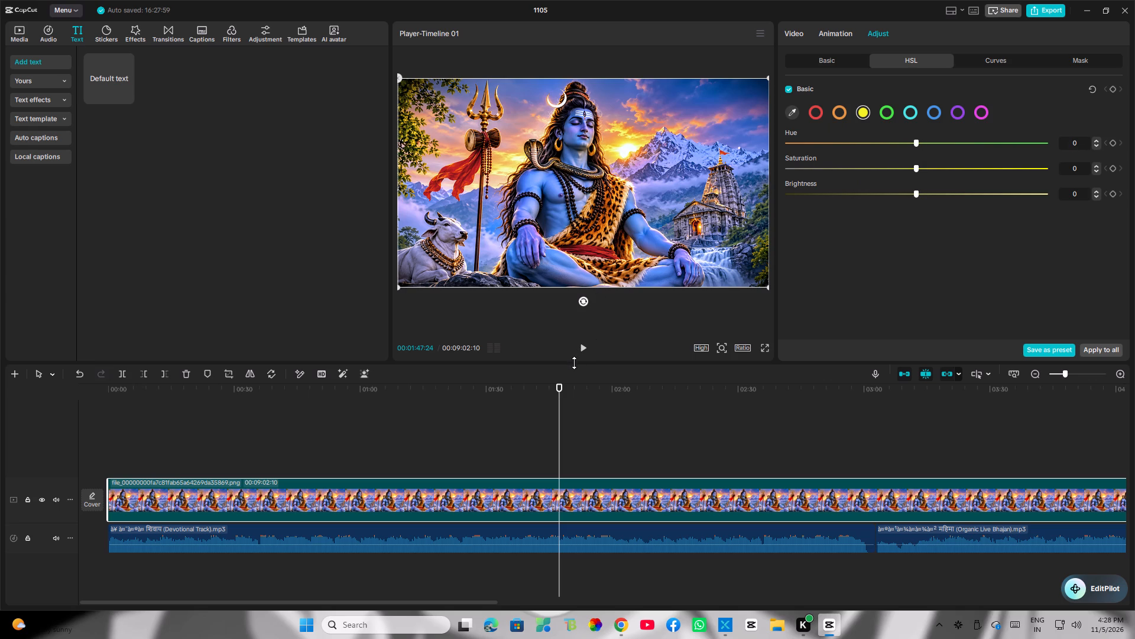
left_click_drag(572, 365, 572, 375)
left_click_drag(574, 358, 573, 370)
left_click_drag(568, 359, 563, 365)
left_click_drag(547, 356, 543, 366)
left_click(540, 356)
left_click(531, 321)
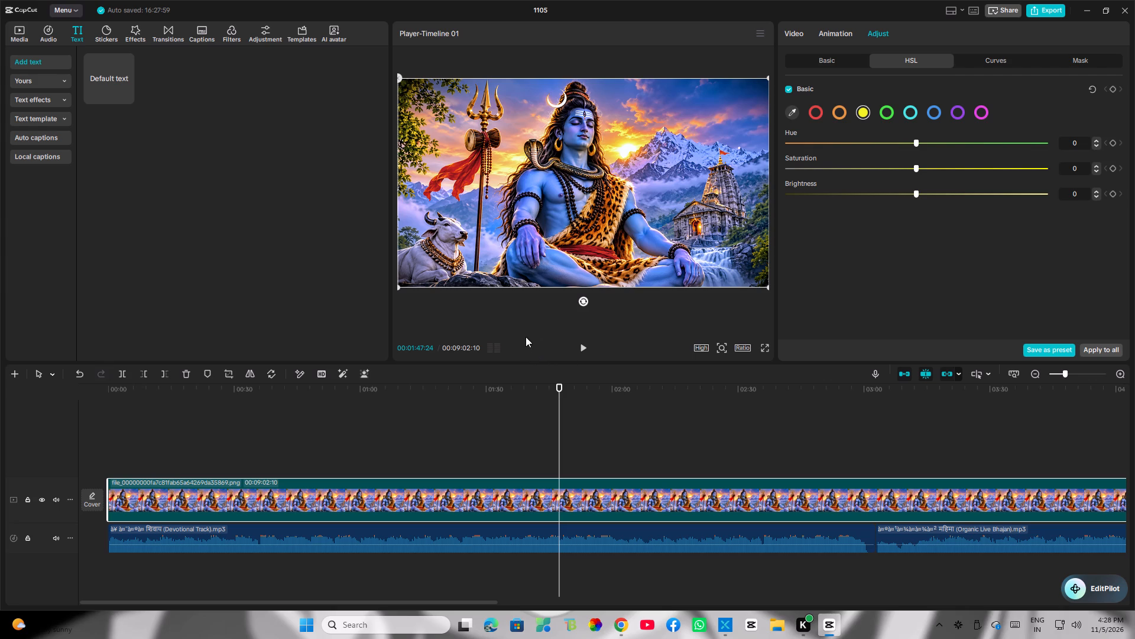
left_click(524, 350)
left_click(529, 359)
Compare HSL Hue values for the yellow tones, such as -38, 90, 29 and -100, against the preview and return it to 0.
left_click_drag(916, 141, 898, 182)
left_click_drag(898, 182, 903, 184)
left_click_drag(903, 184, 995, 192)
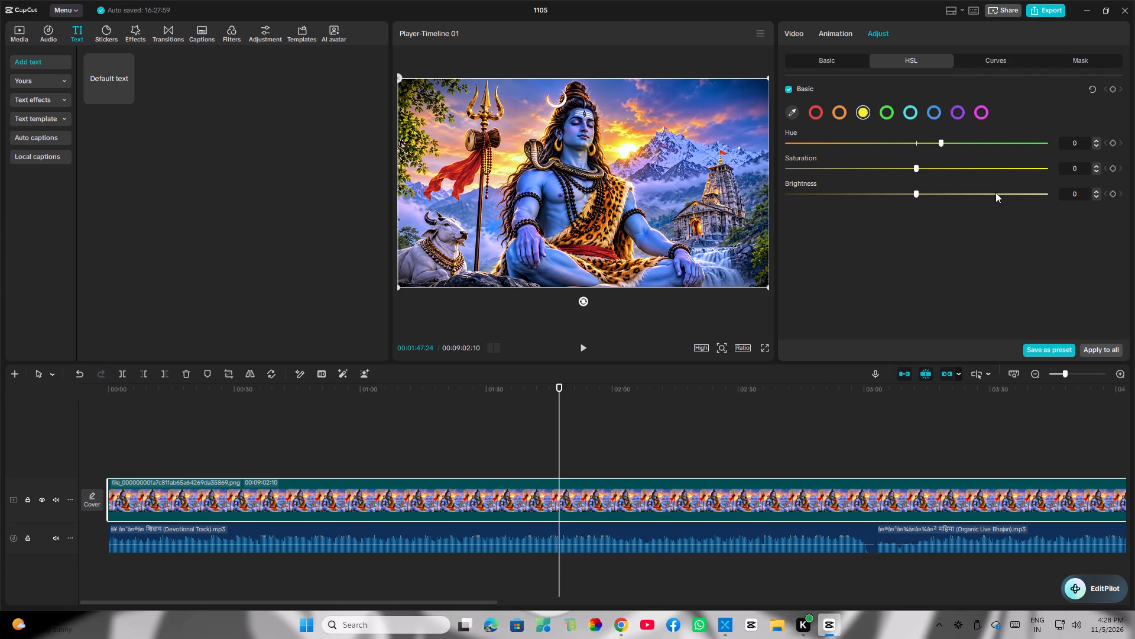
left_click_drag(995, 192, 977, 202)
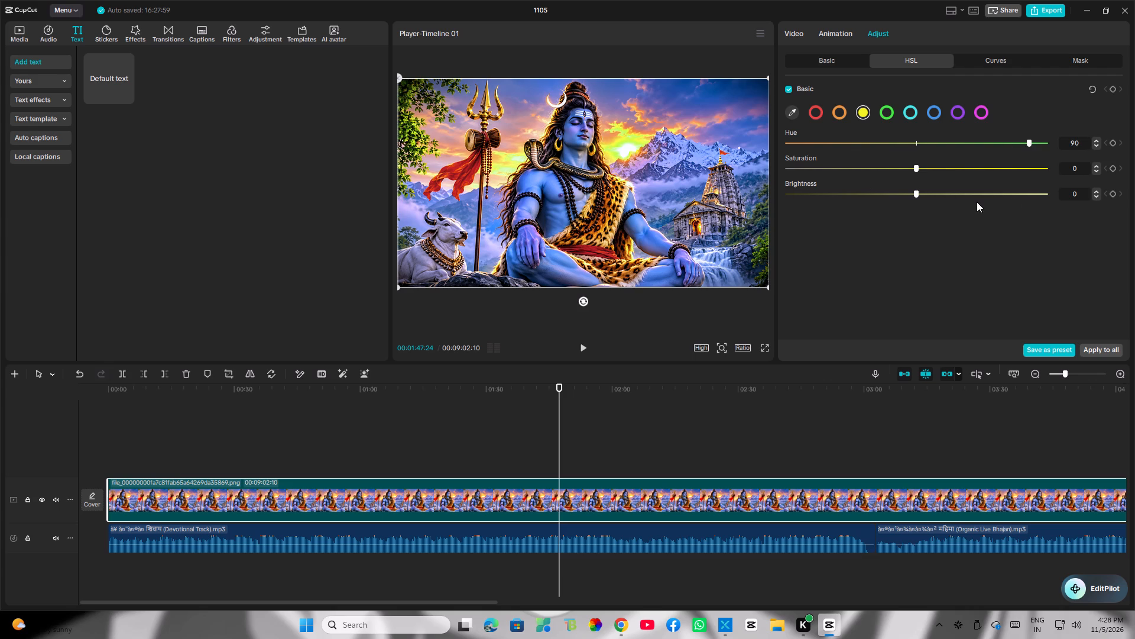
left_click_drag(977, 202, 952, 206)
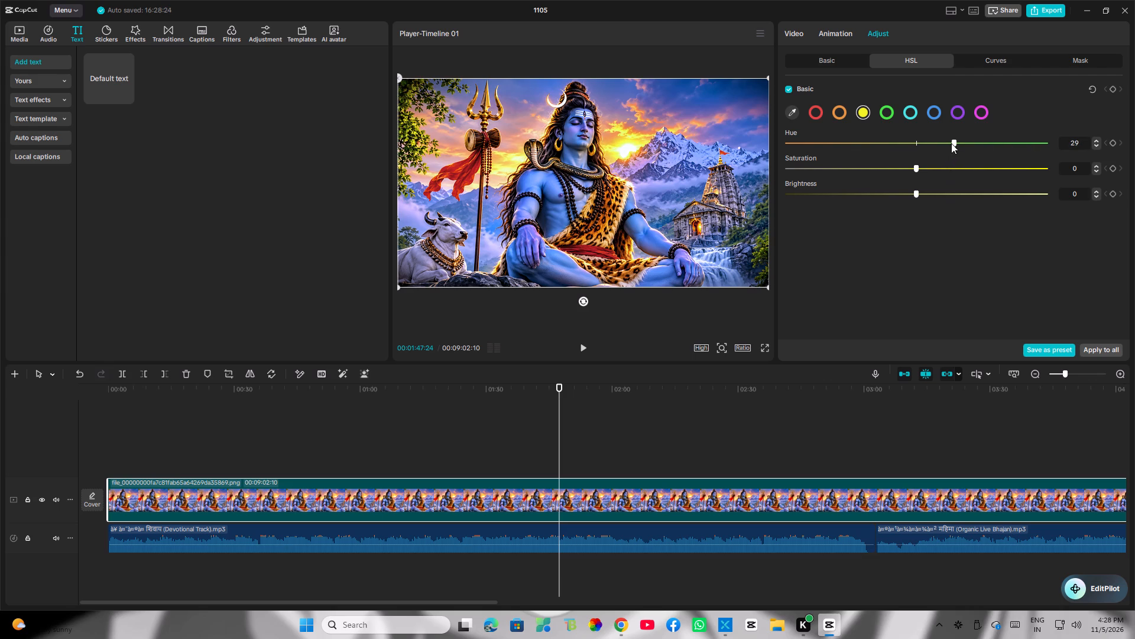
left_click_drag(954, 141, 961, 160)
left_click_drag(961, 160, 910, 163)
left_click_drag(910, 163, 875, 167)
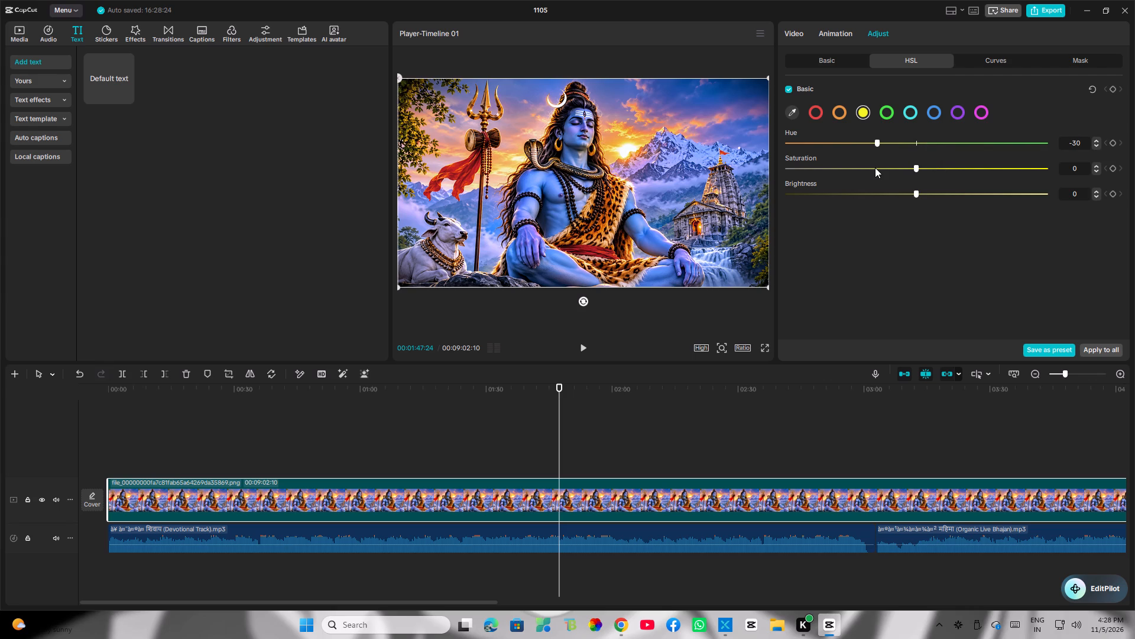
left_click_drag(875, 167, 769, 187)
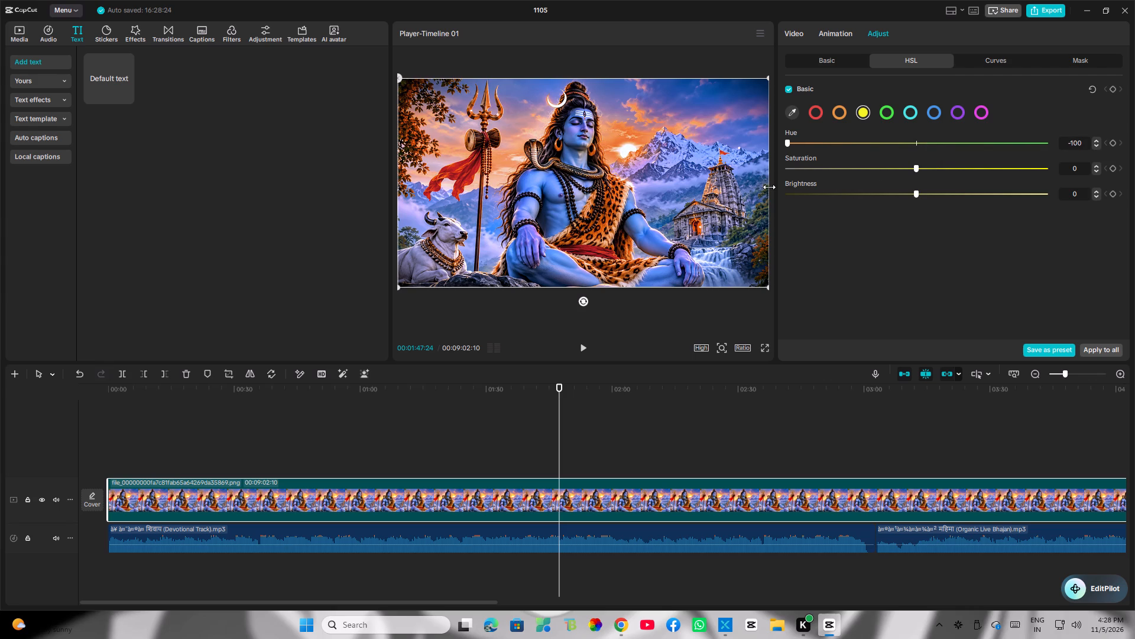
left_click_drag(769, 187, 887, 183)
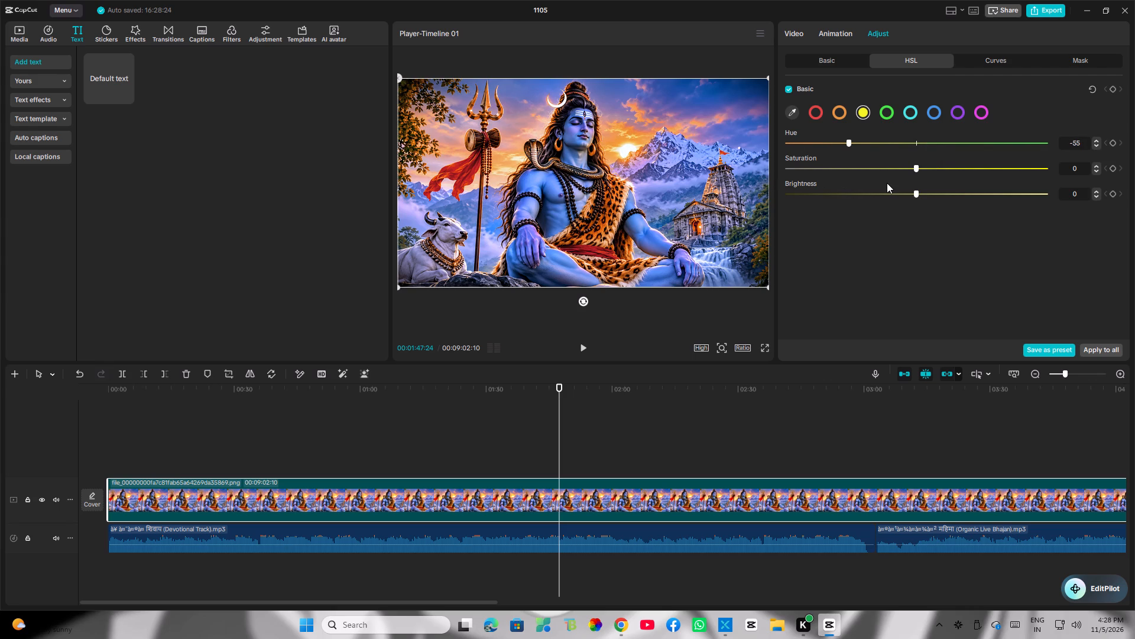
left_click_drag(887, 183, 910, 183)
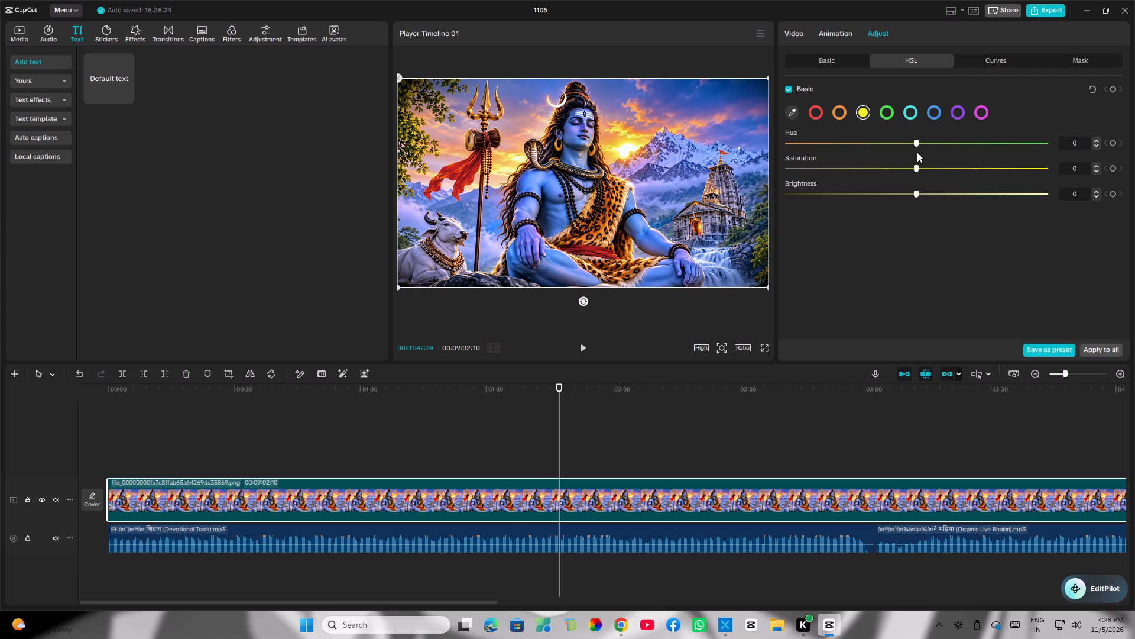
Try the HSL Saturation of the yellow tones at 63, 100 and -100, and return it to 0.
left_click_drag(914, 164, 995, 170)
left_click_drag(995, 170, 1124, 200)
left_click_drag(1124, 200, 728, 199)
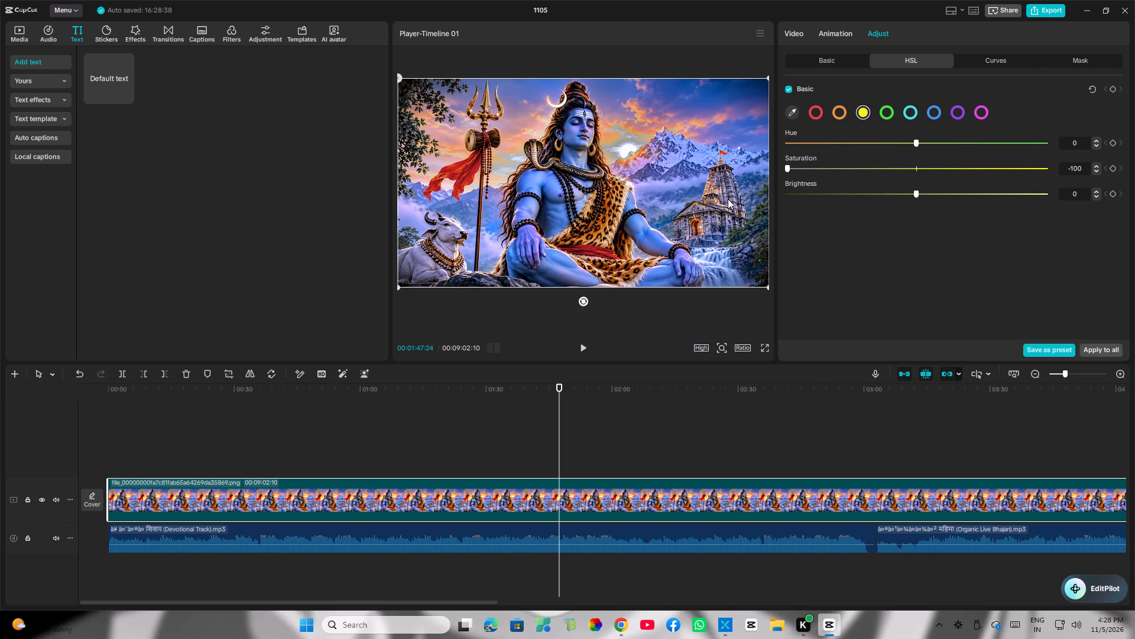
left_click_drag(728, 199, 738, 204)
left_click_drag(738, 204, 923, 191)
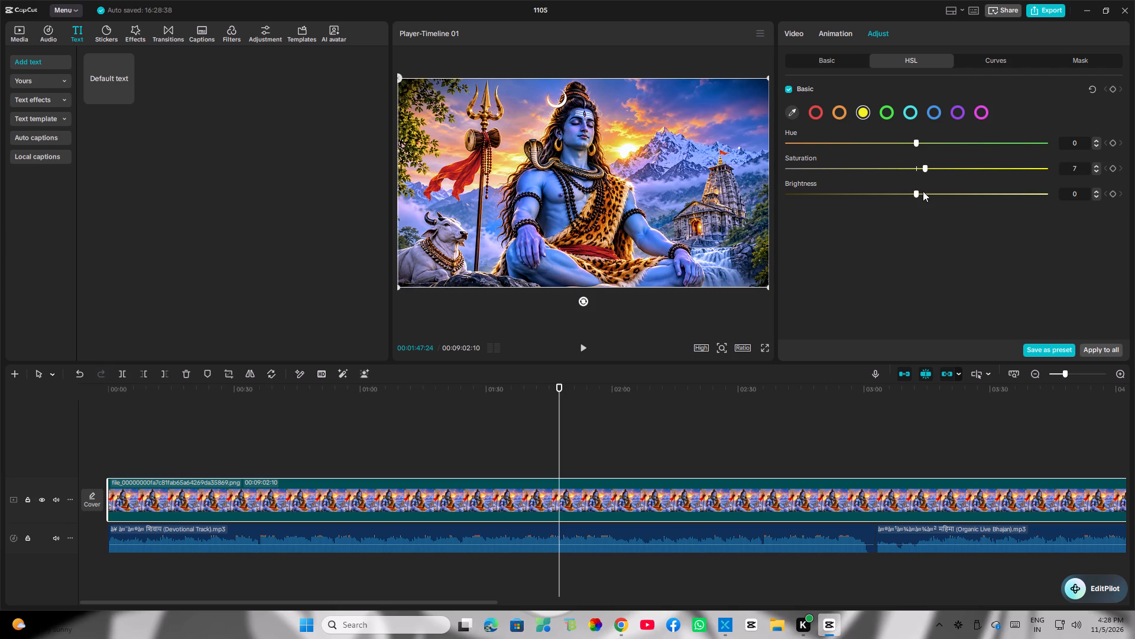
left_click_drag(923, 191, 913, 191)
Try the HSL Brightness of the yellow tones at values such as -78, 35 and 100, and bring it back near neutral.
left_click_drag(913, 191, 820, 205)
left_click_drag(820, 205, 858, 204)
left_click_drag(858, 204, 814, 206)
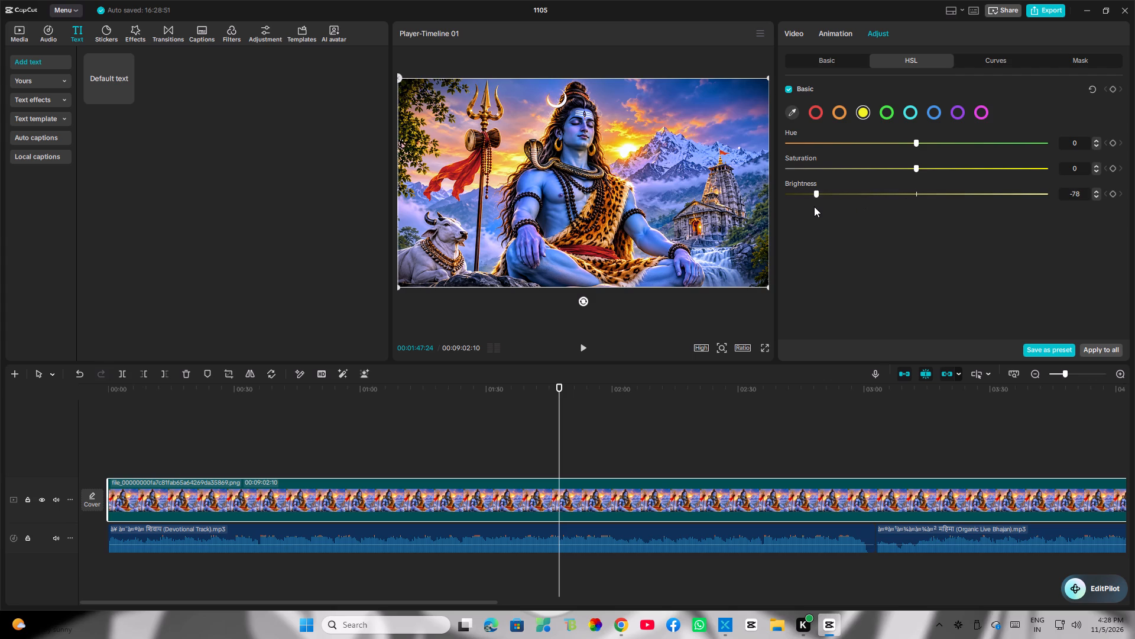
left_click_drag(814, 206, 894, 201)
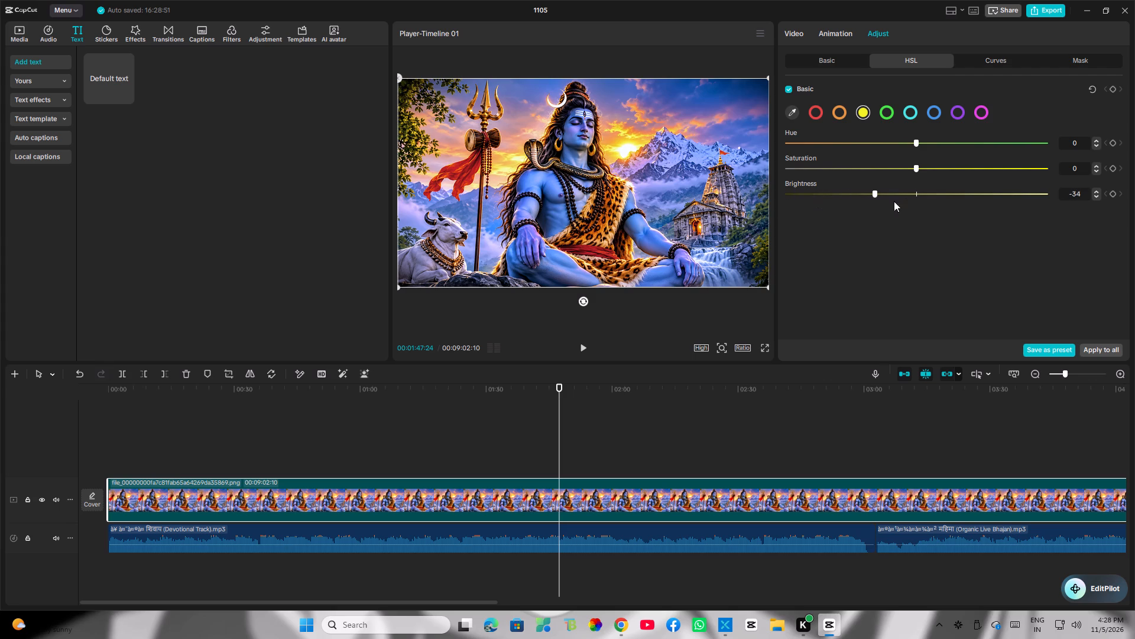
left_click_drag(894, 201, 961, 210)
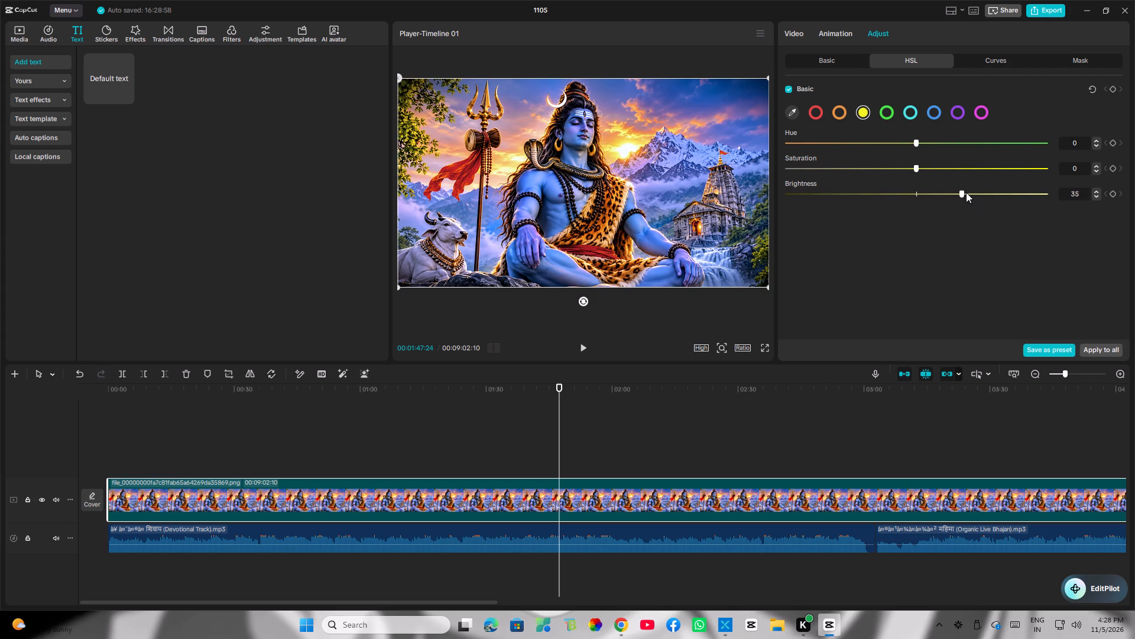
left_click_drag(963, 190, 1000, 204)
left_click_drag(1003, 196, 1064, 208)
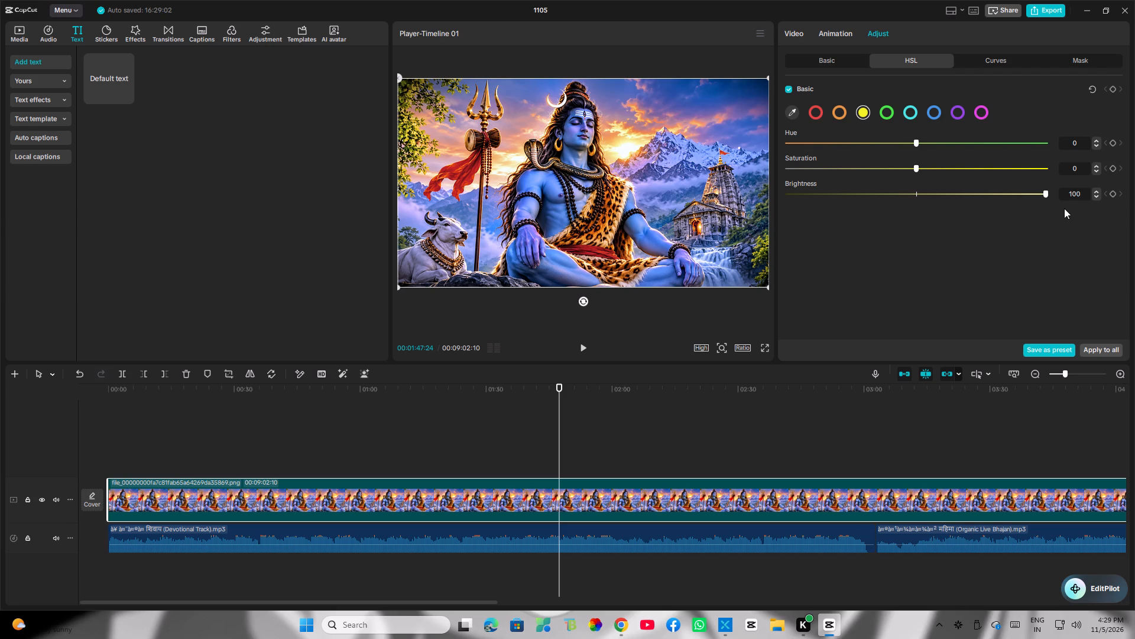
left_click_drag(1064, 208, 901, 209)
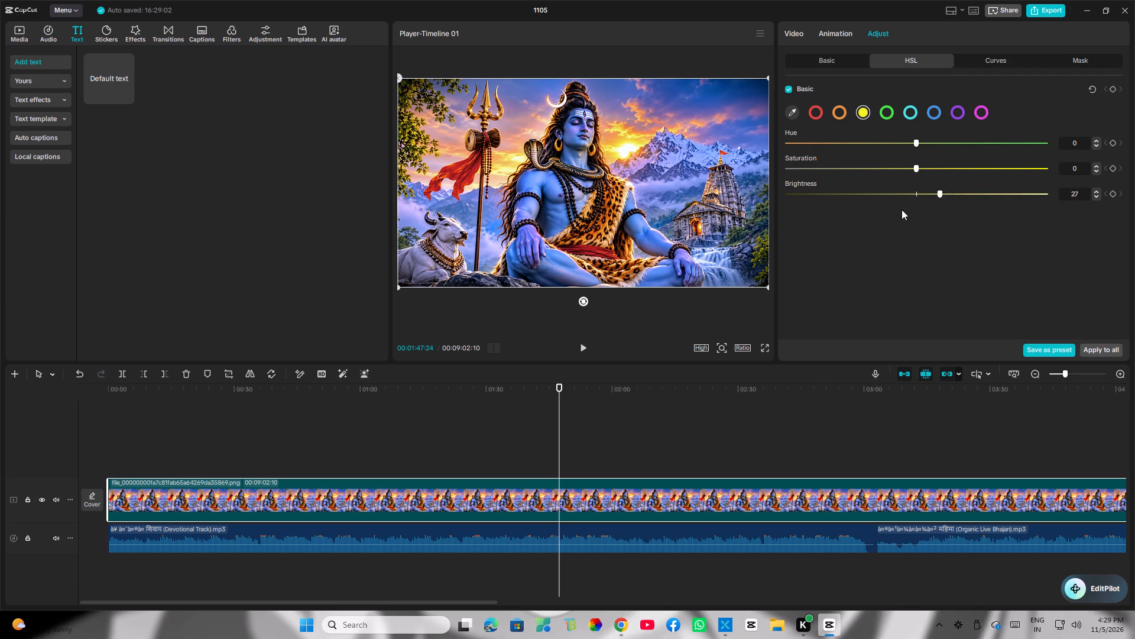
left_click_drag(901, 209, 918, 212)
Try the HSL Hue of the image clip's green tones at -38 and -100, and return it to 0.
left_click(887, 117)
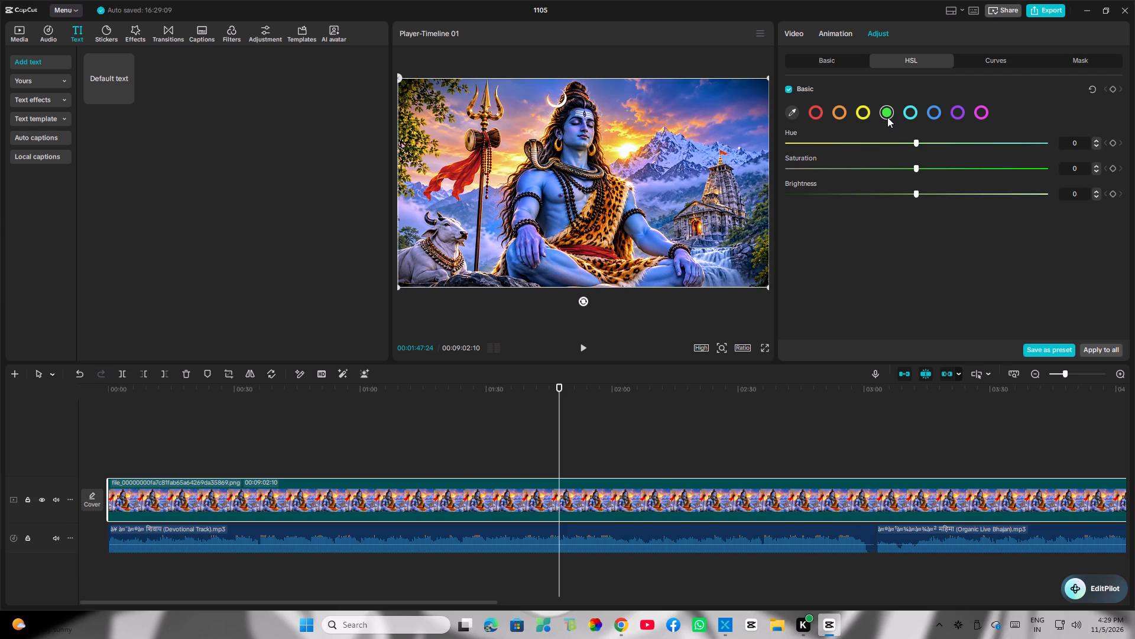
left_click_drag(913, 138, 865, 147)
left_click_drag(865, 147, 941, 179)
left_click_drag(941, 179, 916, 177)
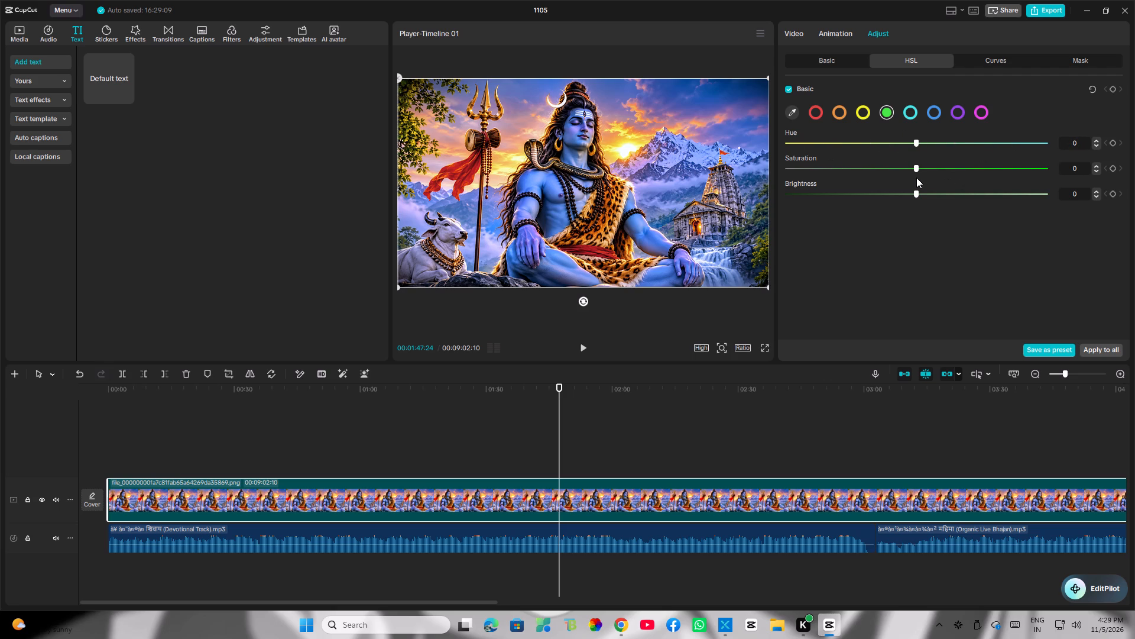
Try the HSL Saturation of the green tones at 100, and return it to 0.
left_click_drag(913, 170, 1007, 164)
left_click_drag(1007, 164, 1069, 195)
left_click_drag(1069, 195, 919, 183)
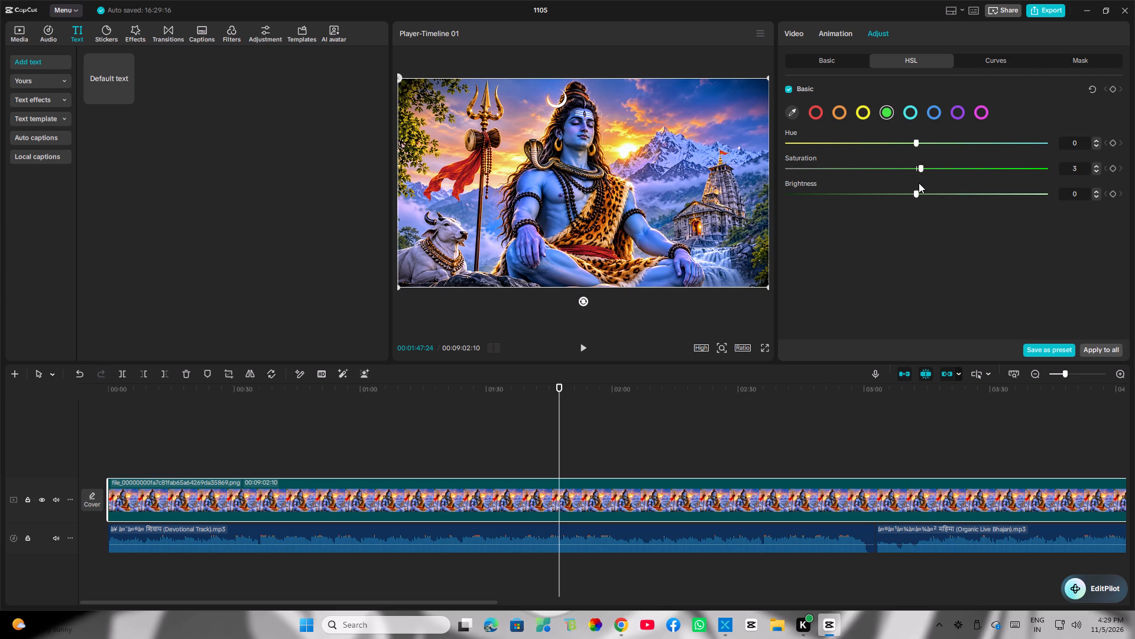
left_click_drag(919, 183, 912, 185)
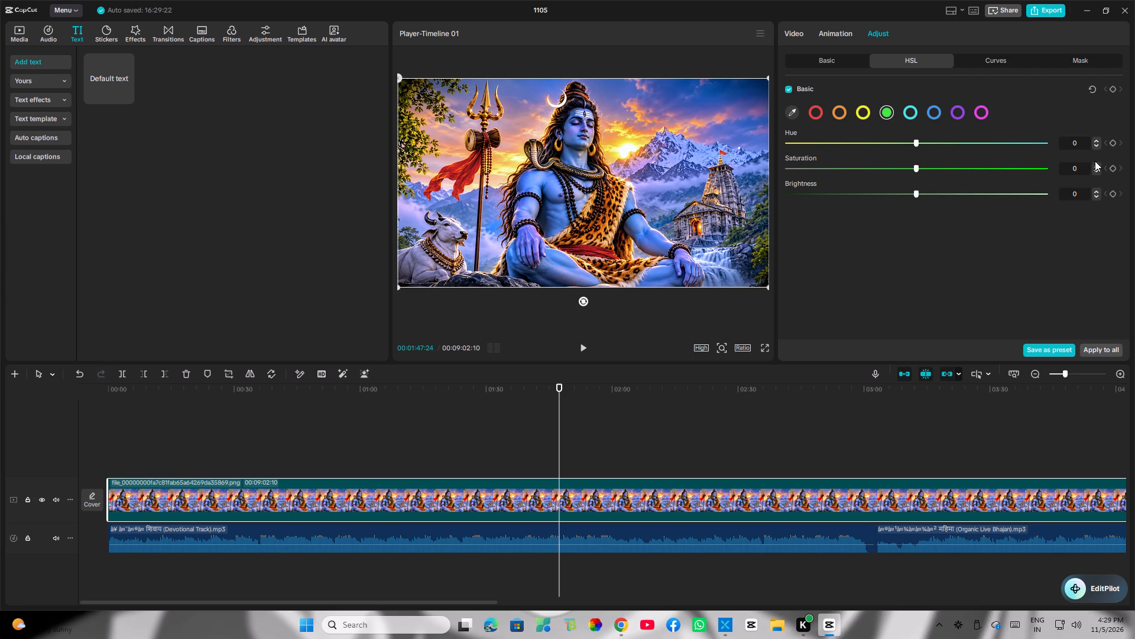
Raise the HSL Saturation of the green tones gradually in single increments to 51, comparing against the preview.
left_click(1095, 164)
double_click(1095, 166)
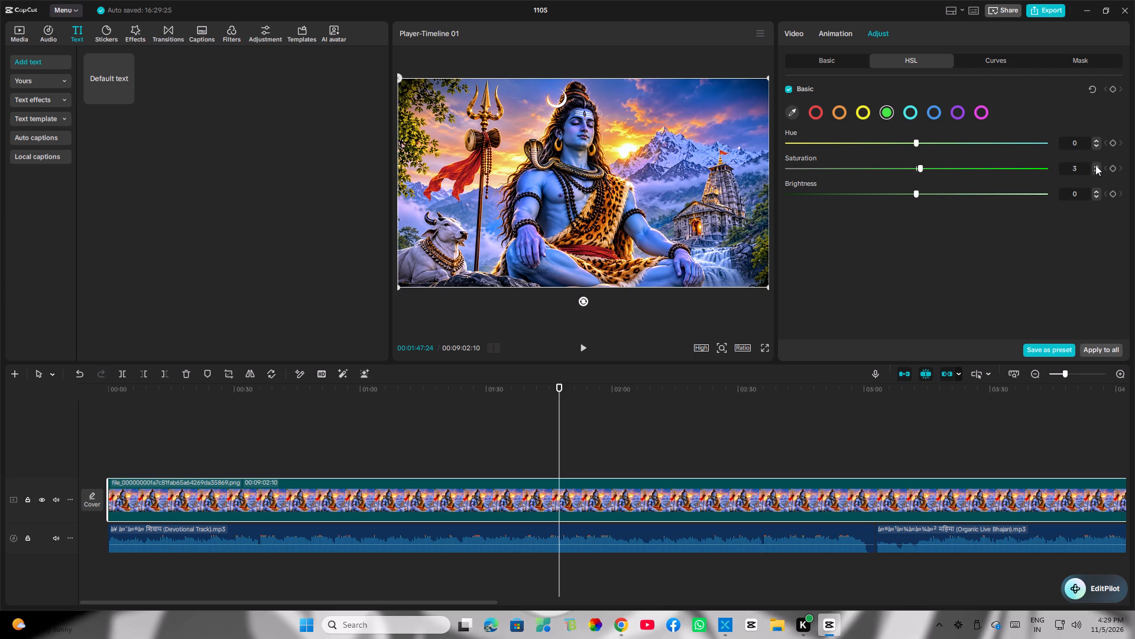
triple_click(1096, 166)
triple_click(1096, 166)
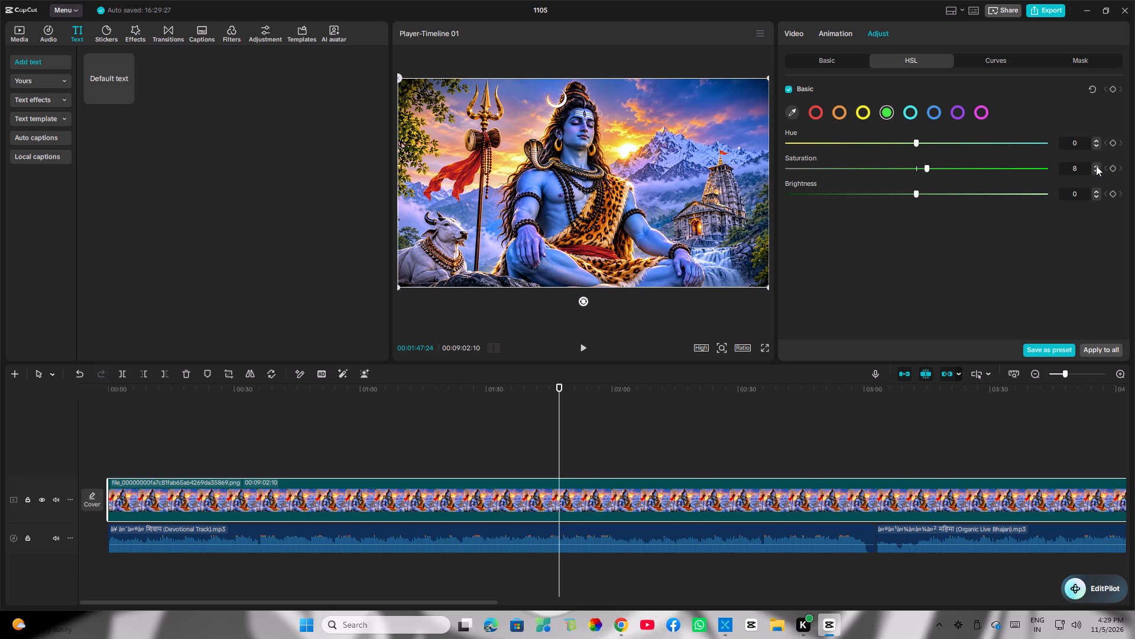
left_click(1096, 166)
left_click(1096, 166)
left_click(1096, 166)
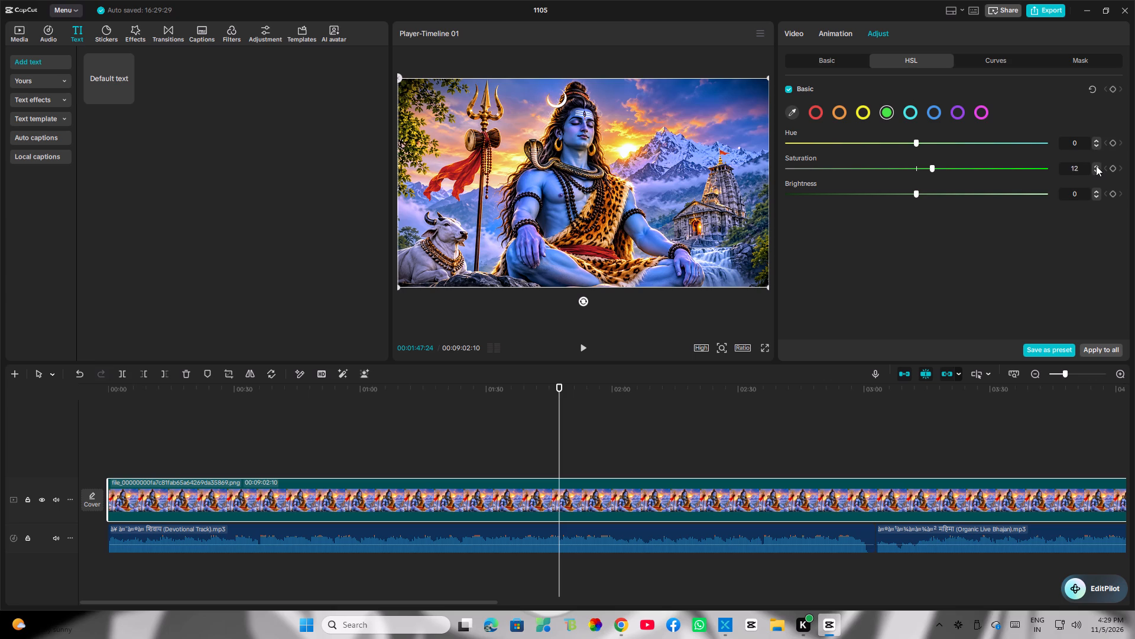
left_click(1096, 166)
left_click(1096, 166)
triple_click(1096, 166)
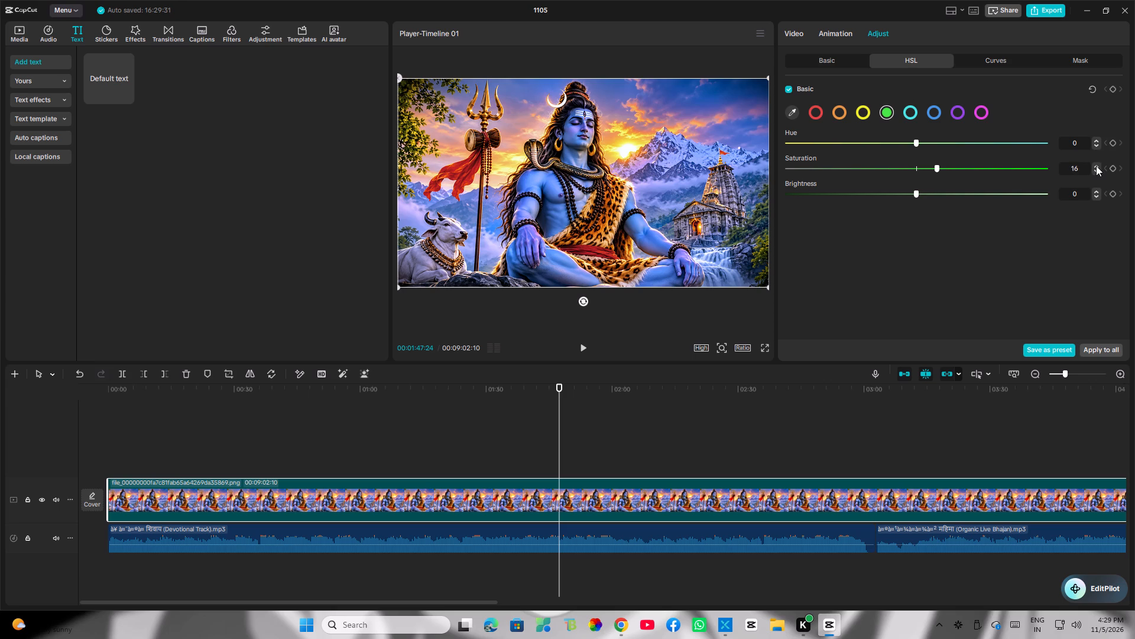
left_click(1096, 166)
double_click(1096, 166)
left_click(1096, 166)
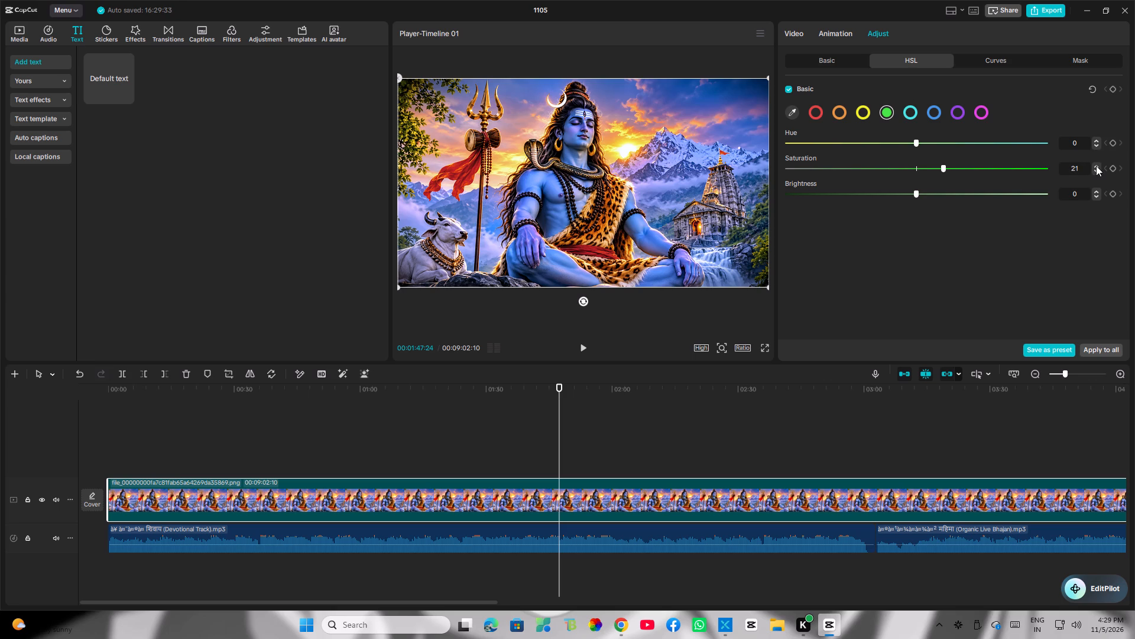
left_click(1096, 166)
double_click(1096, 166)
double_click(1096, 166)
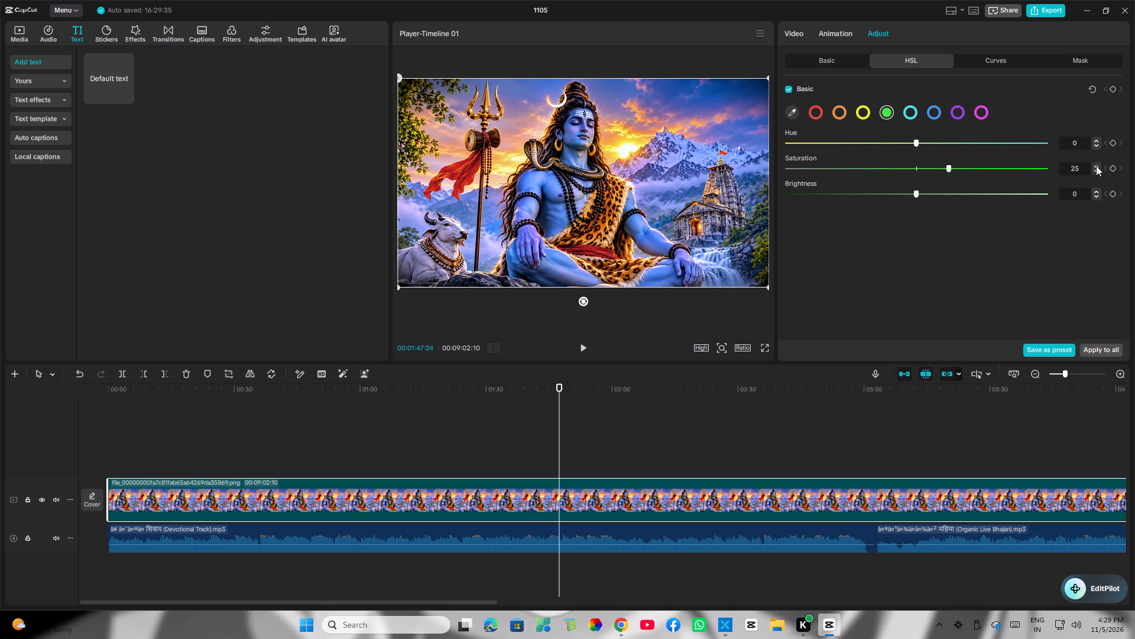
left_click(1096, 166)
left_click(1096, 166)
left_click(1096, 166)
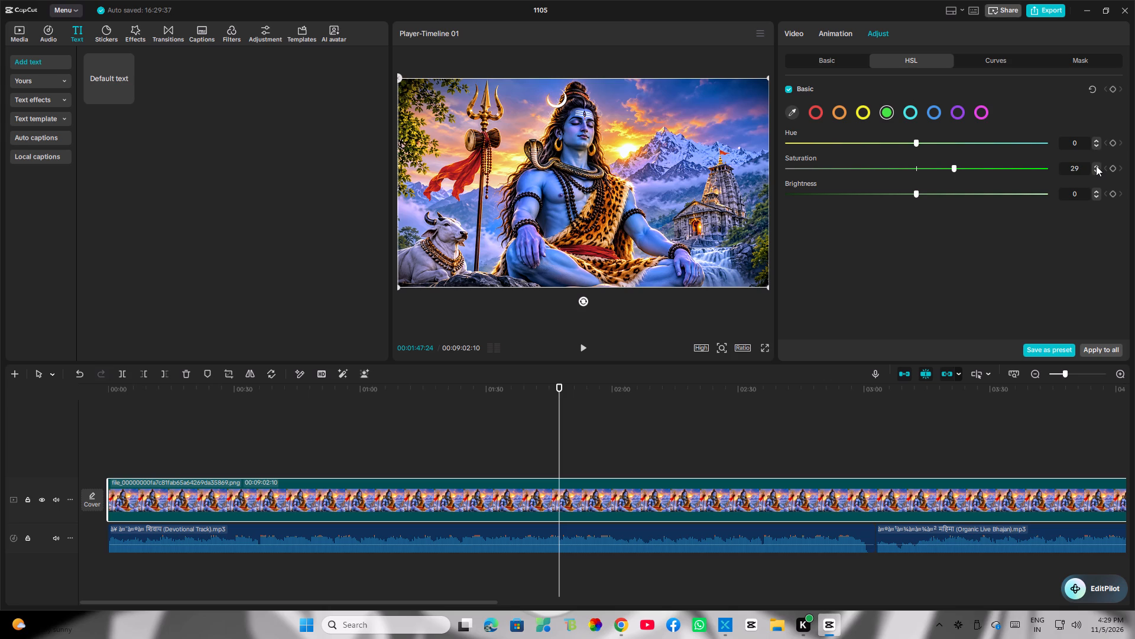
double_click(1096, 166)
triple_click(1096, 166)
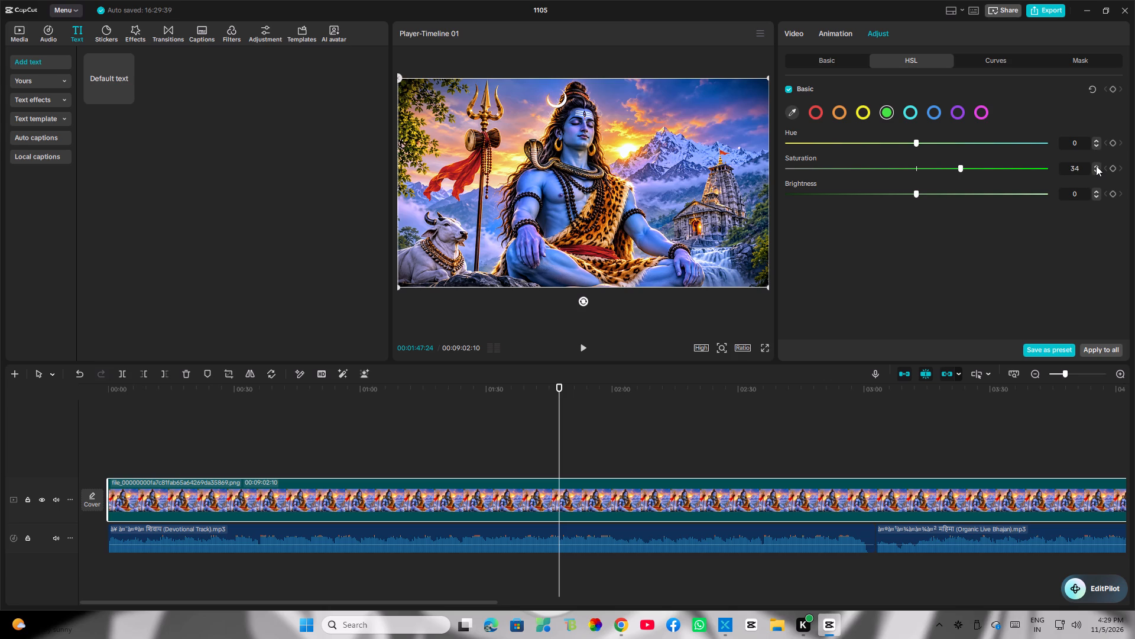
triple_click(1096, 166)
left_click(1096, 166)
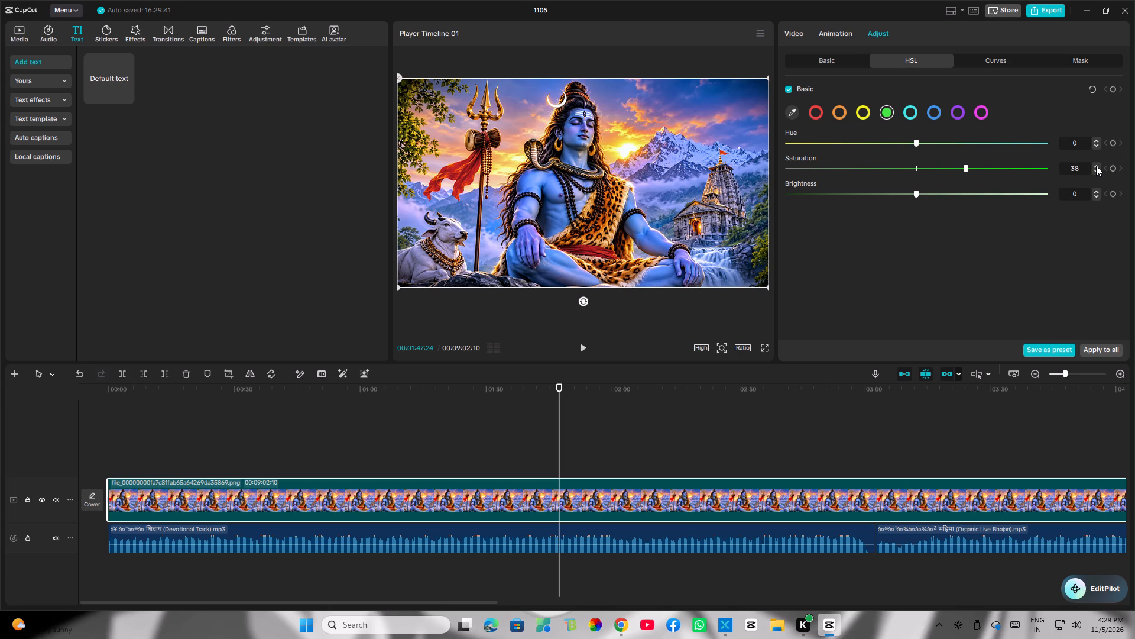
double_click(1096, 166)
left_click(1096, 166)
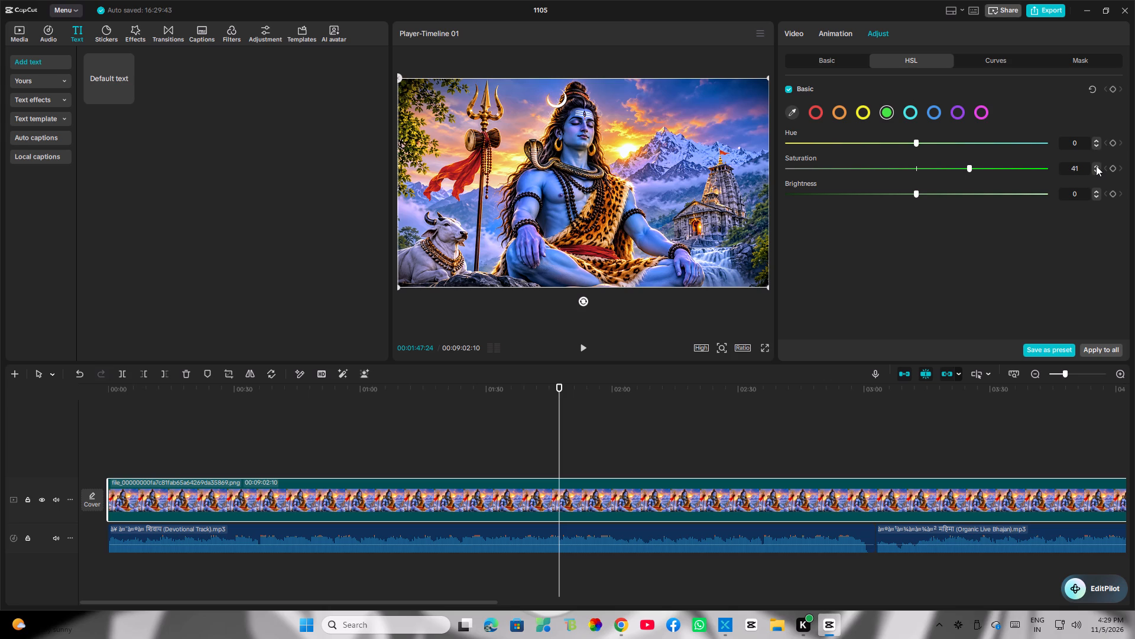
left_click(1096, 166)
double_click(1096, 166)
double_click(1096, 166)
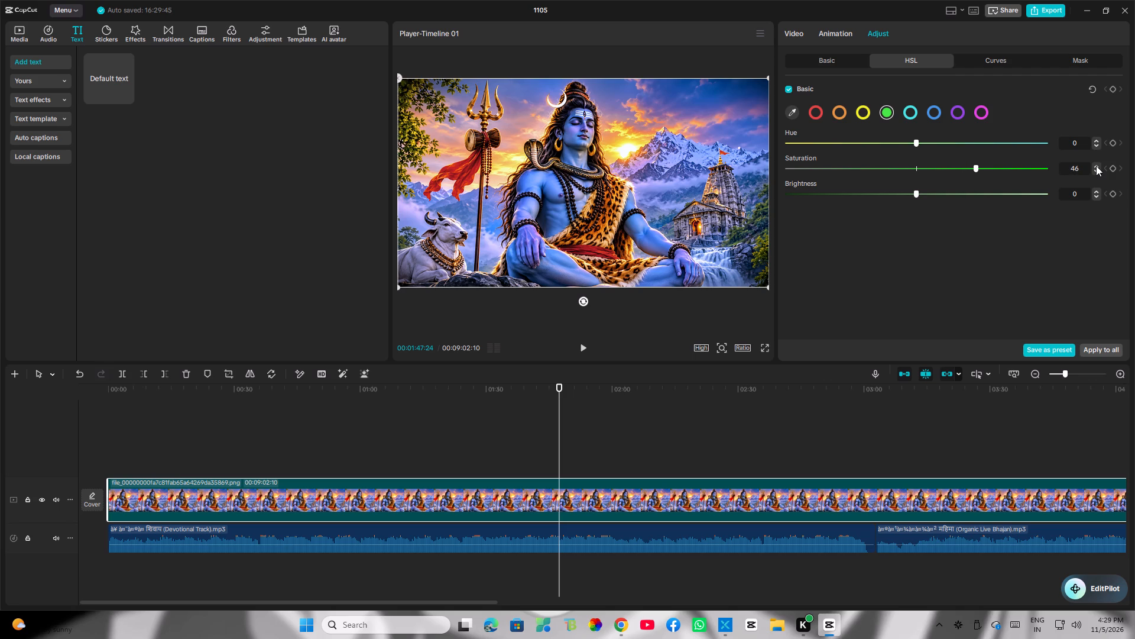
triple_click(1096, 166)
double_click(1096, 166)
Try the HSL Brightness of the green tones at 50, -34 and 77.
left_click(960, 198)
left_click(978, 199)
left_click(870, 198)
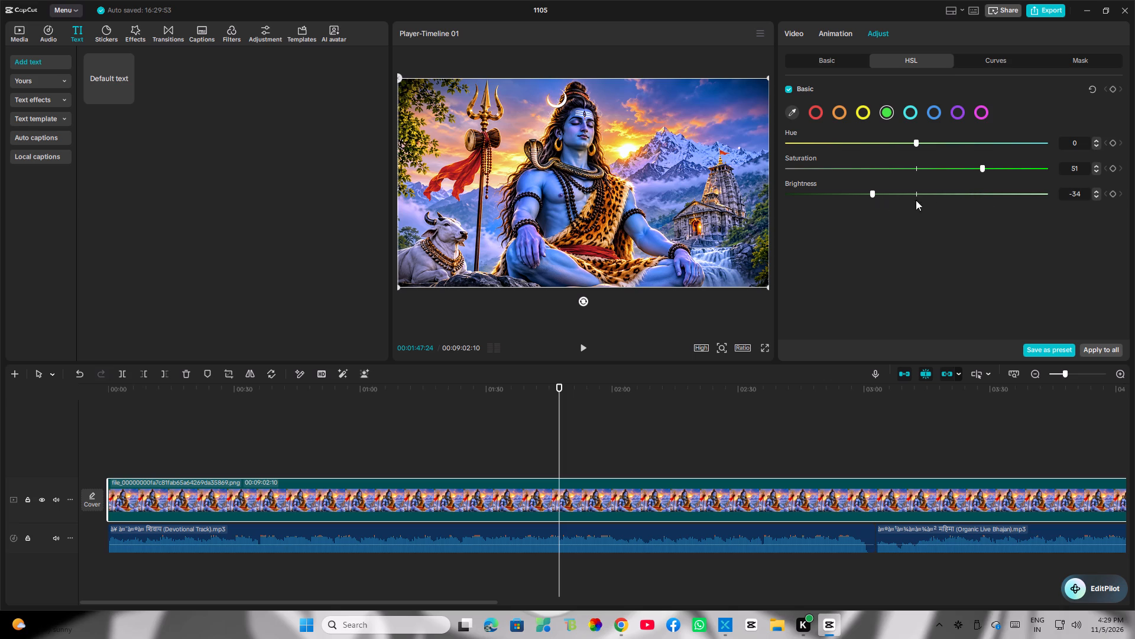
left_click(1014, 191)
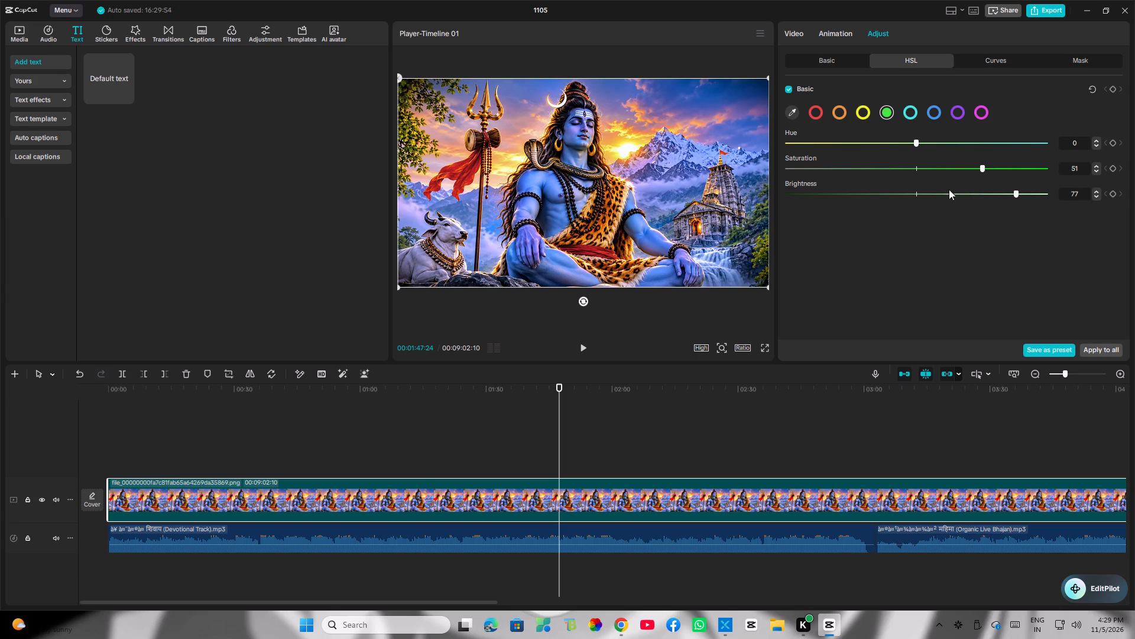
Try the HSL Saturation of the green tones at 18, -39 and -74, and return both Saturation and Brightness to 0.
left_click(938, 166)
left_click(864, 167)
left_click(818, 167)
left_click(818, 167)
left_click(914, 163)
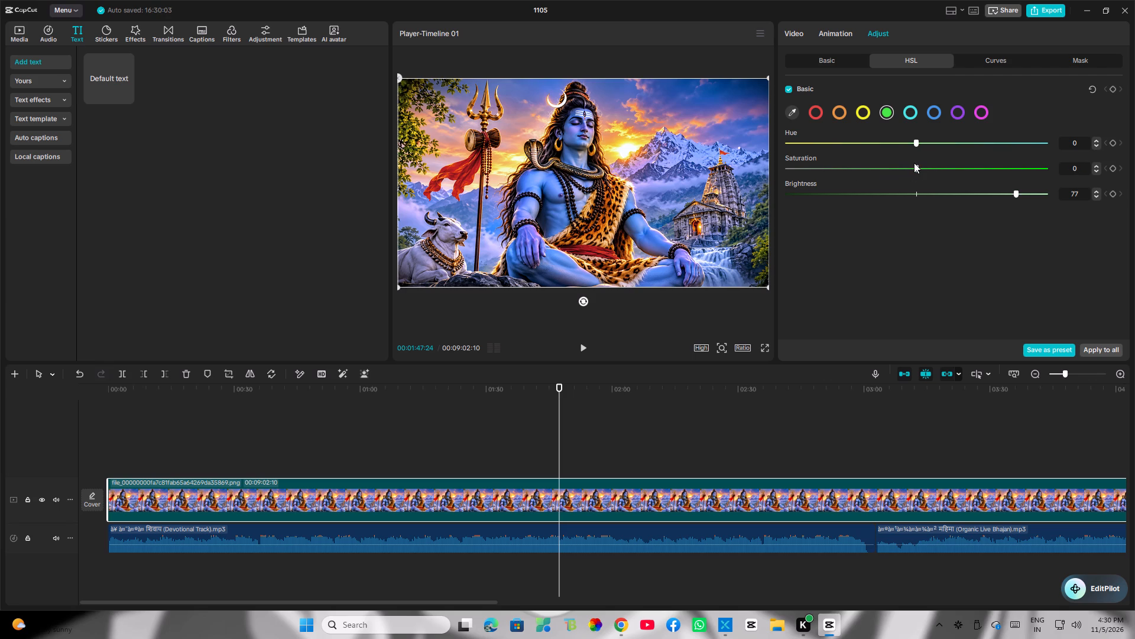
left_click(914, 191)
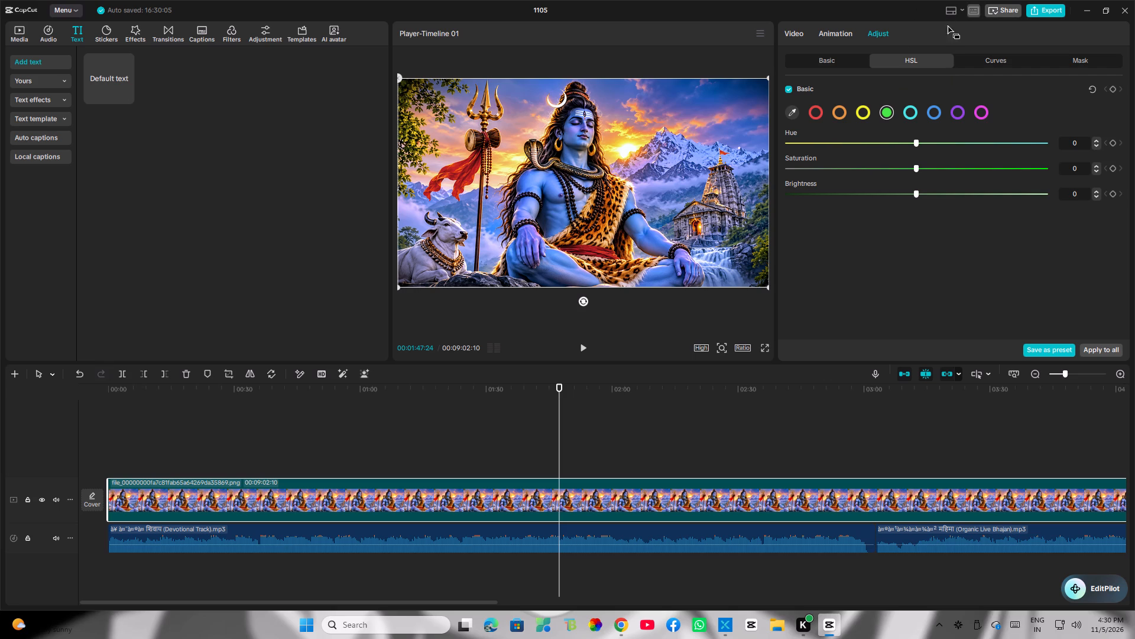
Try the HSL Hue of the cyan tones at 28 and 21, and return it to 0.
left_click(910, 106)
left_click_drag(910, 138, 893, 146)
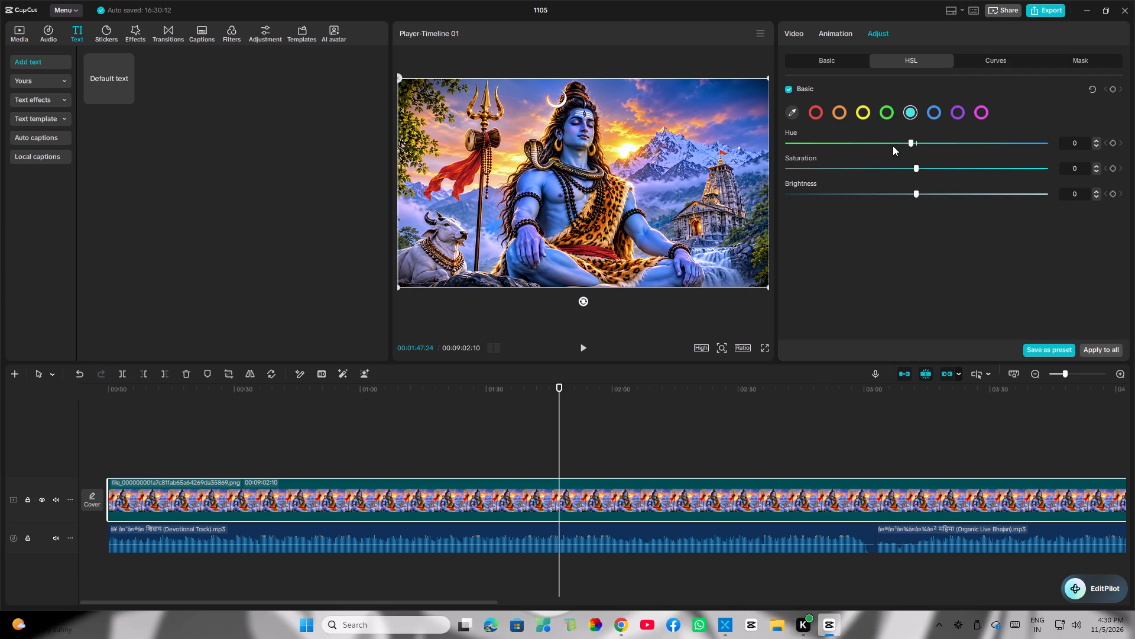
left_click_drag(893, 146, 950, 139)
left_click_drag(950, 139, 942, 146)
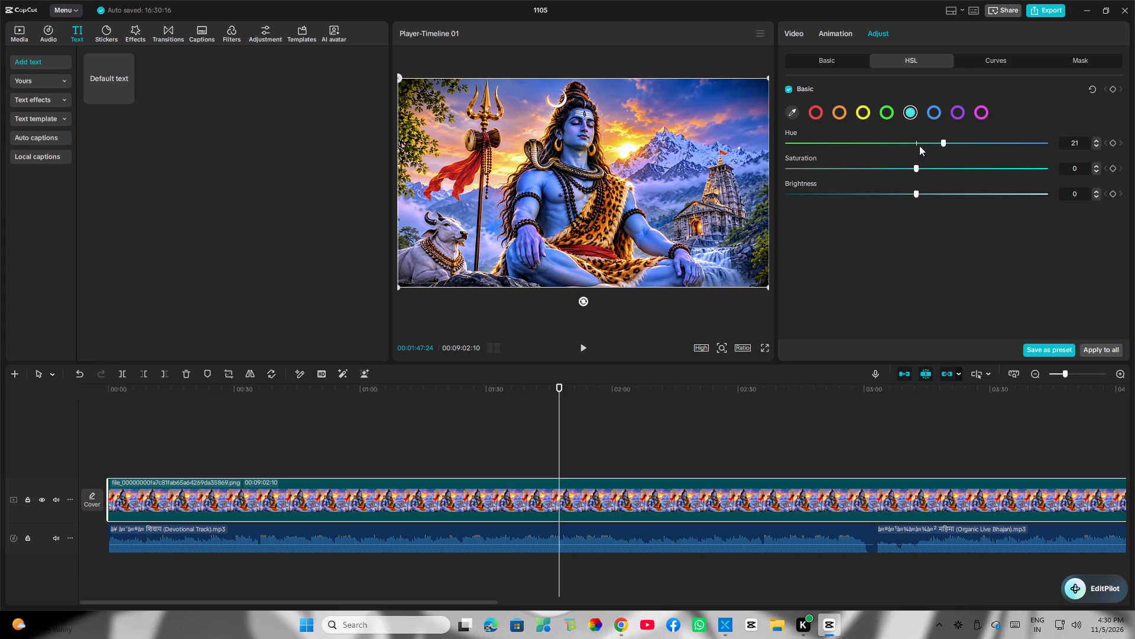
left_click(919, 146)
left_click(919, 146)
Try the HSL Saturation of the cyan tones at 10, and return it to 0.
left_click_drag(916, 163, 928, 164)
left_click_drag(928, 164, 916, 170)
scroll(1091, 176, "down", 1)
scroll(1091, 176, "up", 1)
Set the HSL Hue of the image's cyan tones to 30.
left_click(1098, 141)
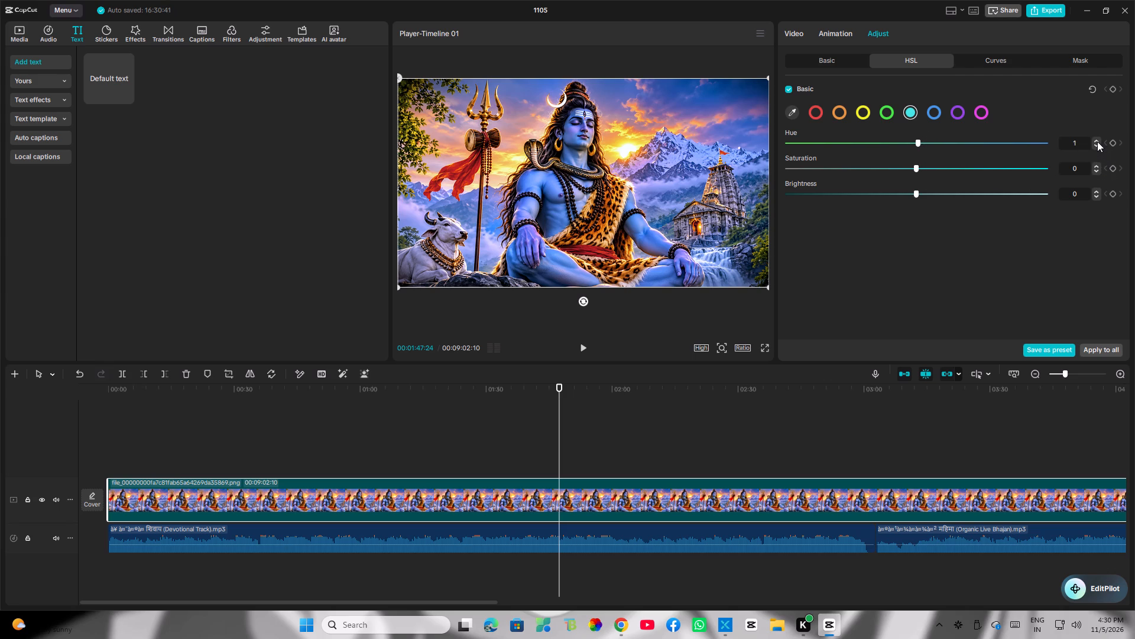
left_click(1097, 141)
triple_click(1097, 141)
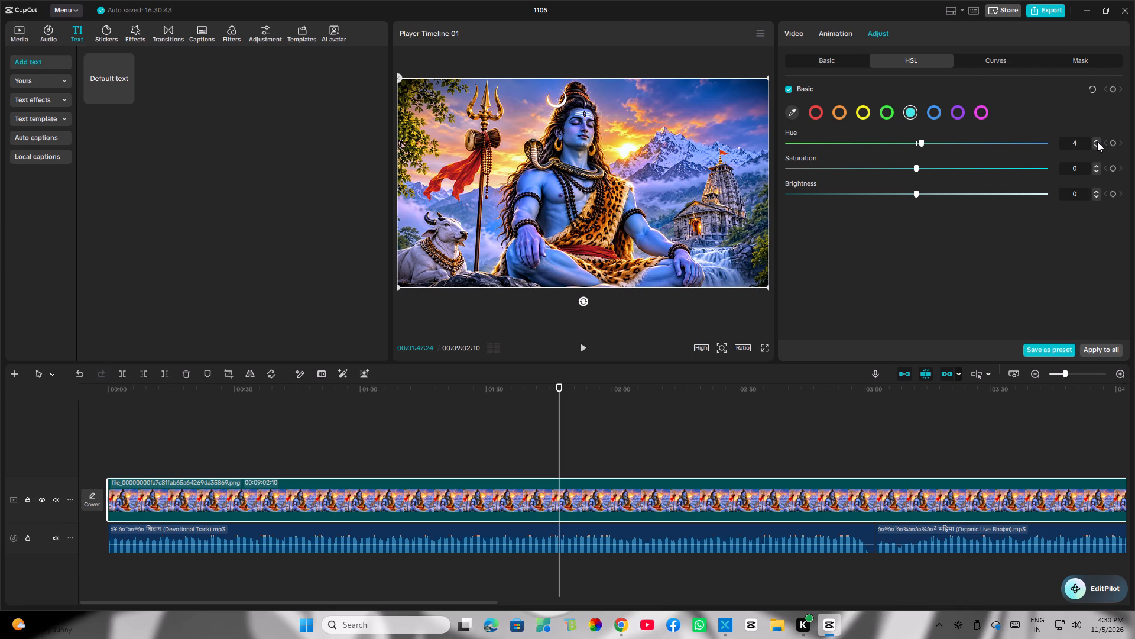
left_click(1097, 141)
left_click(1097, 141)
double_click(1097, 141)
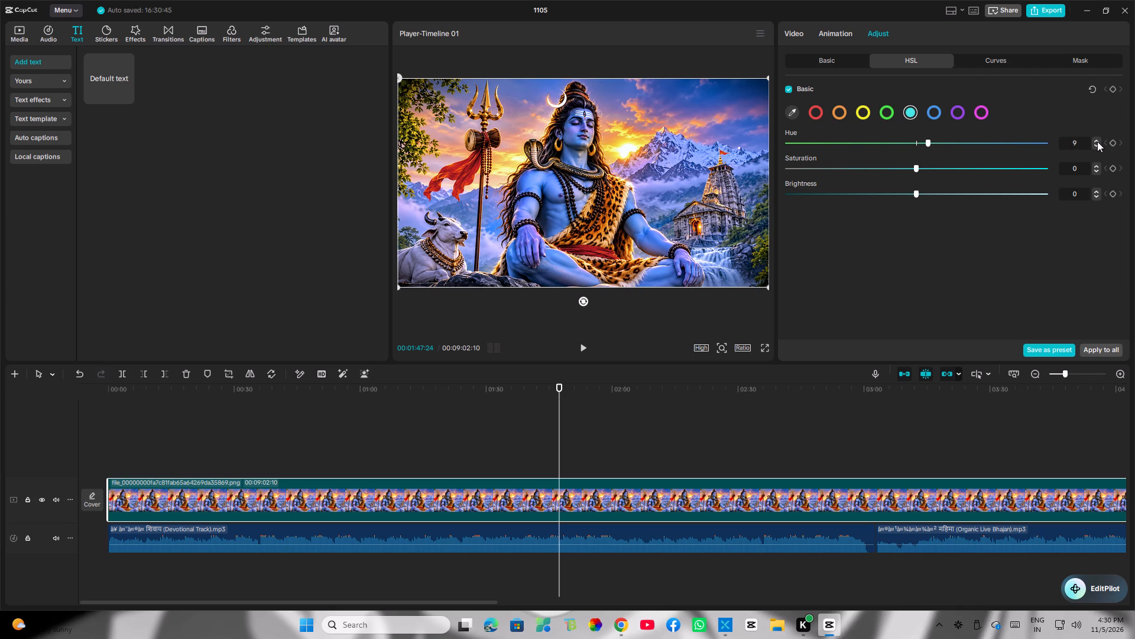
left_click(1097, 141)
triple_click(1097, 141)
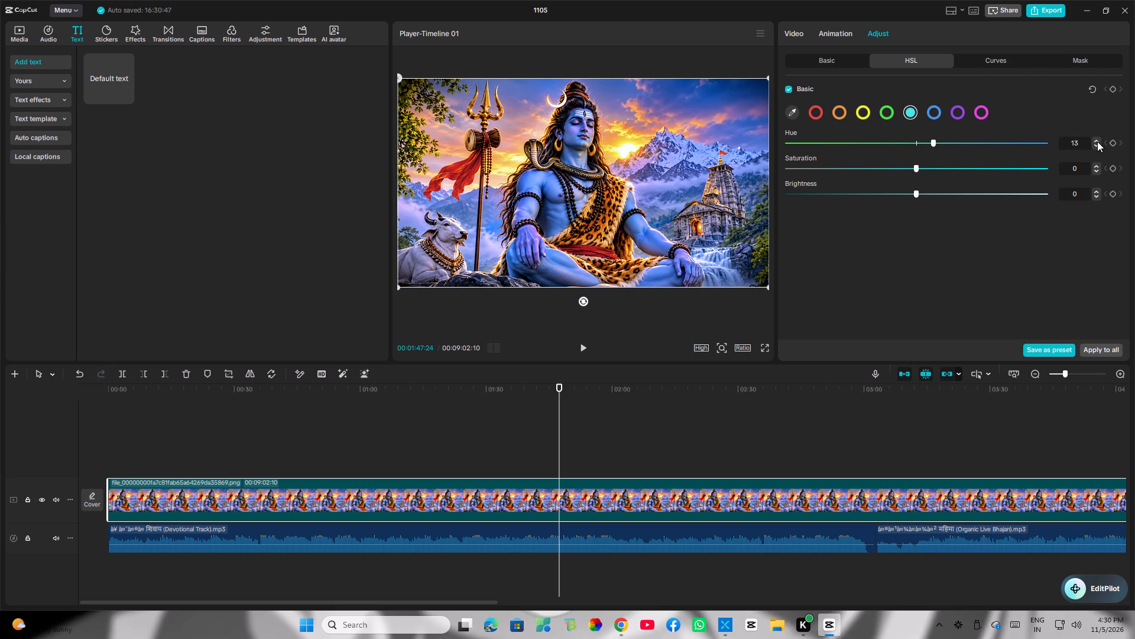
triple_click(1097, 141)
triple_click(1097, 141)
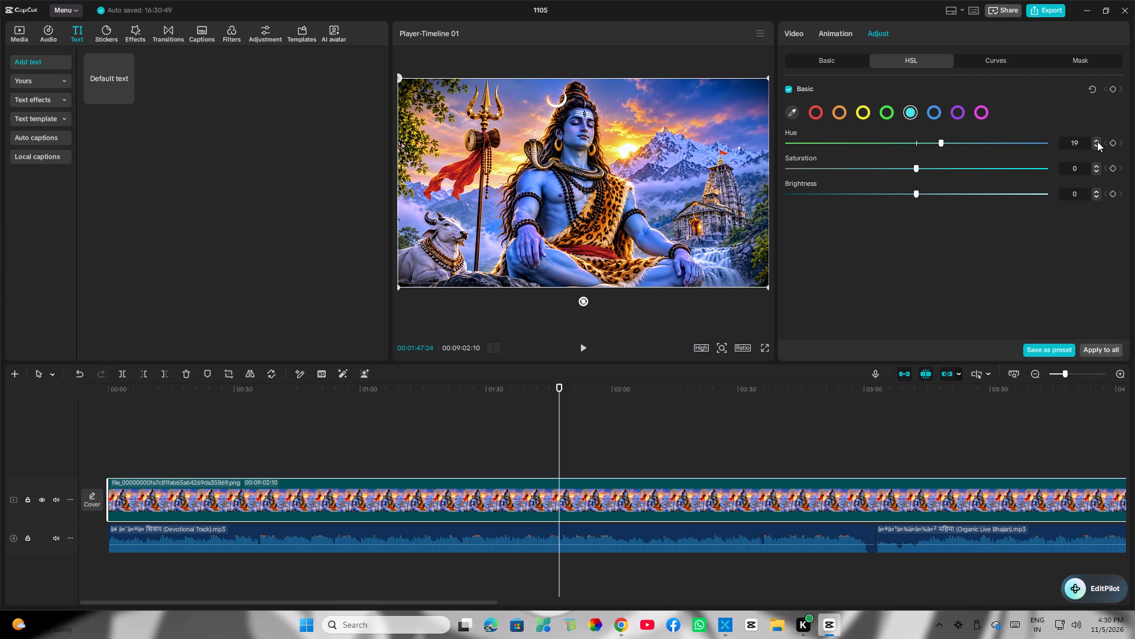
left_click(1097, 141)
left_click(1097, 141)
left_click(1097, 141)
left_click(1097, 141)
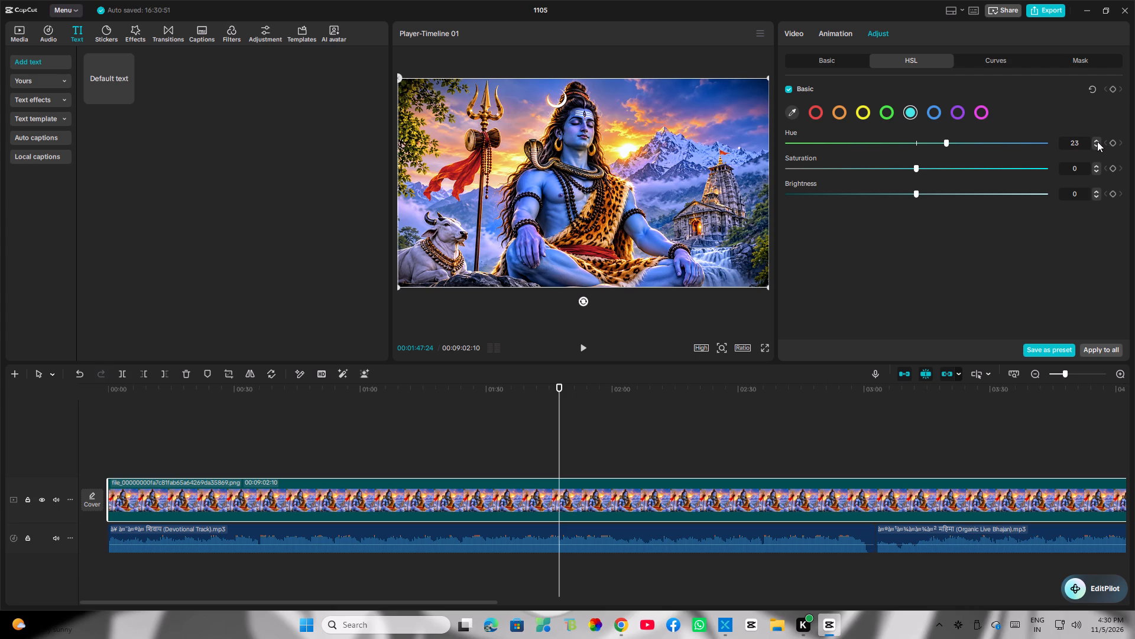
left_click(1097, 141)
left_click(1097, 141)
left_click(1097, 141)
left_click(1097, 141)
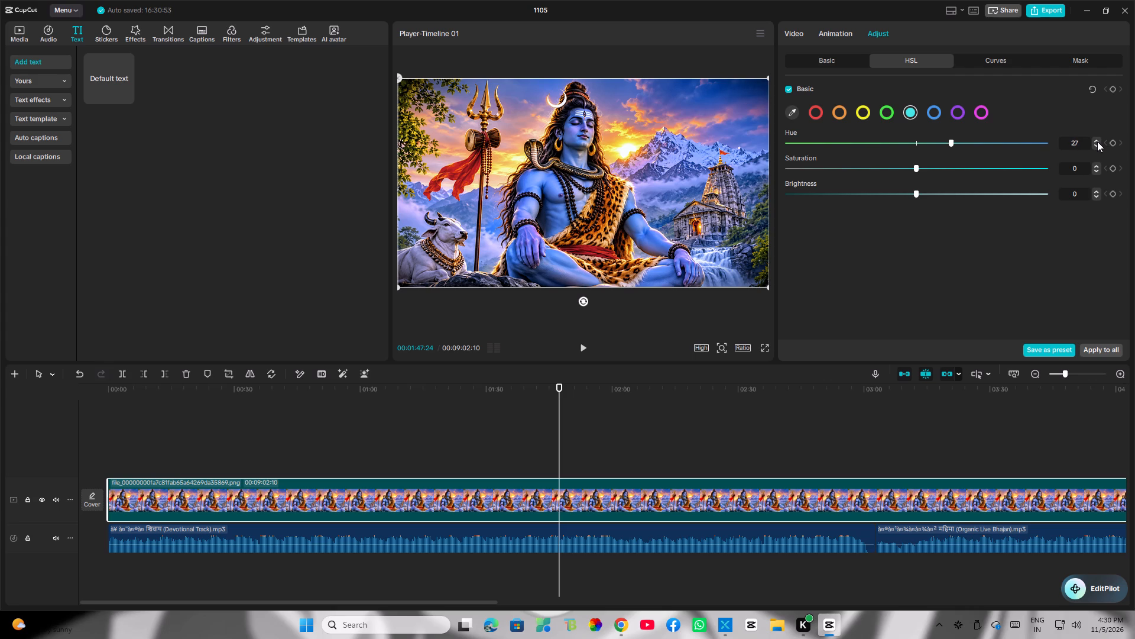
triple_click(1097, 141)
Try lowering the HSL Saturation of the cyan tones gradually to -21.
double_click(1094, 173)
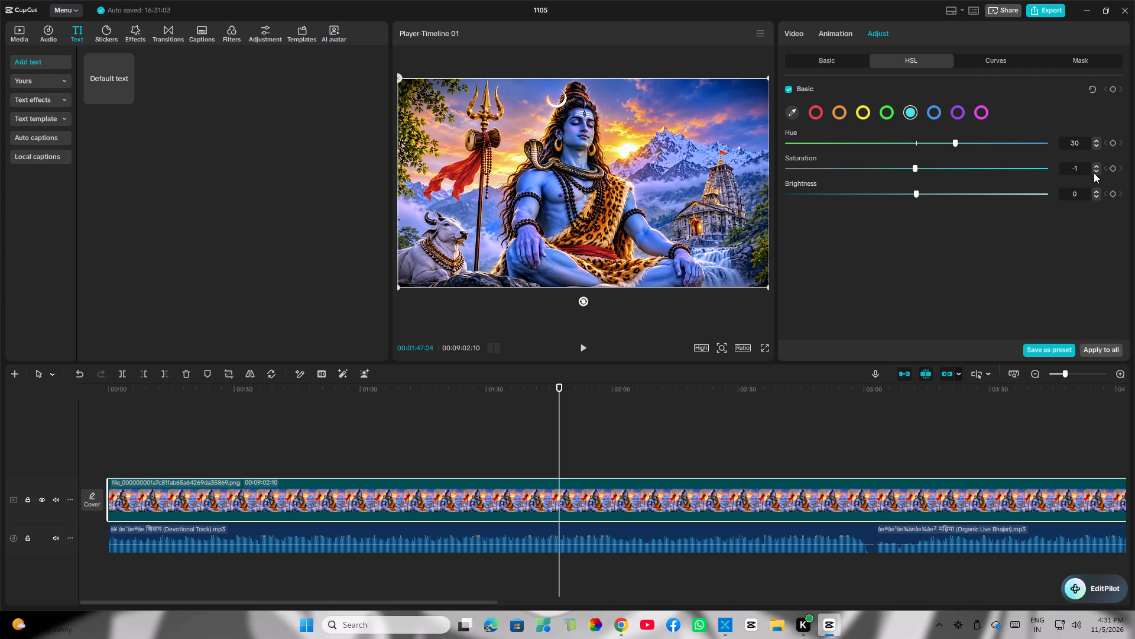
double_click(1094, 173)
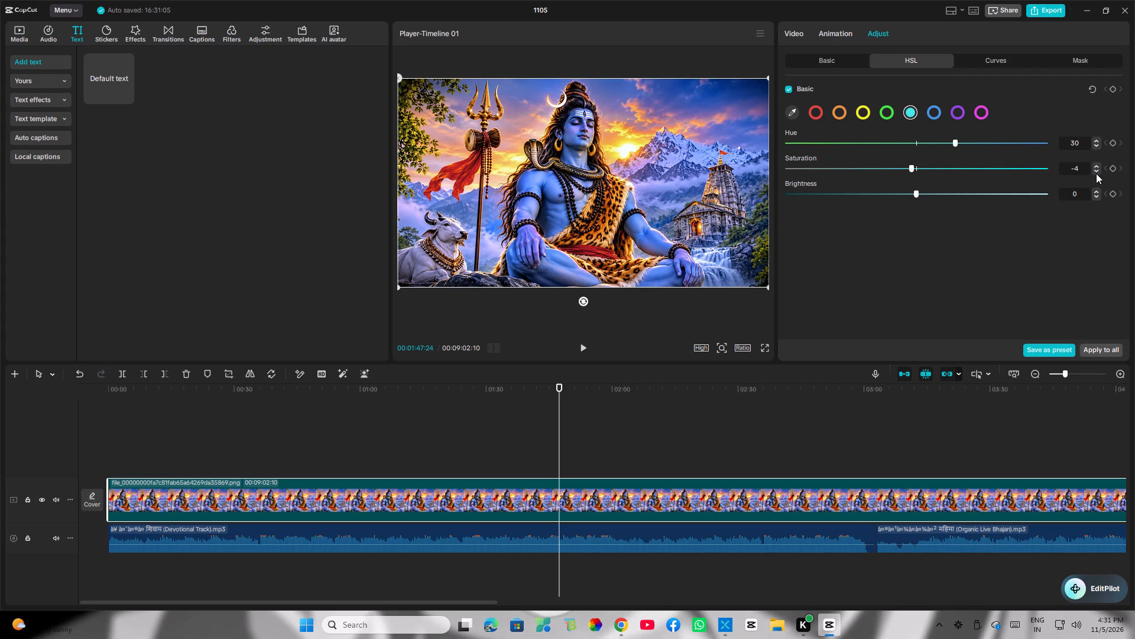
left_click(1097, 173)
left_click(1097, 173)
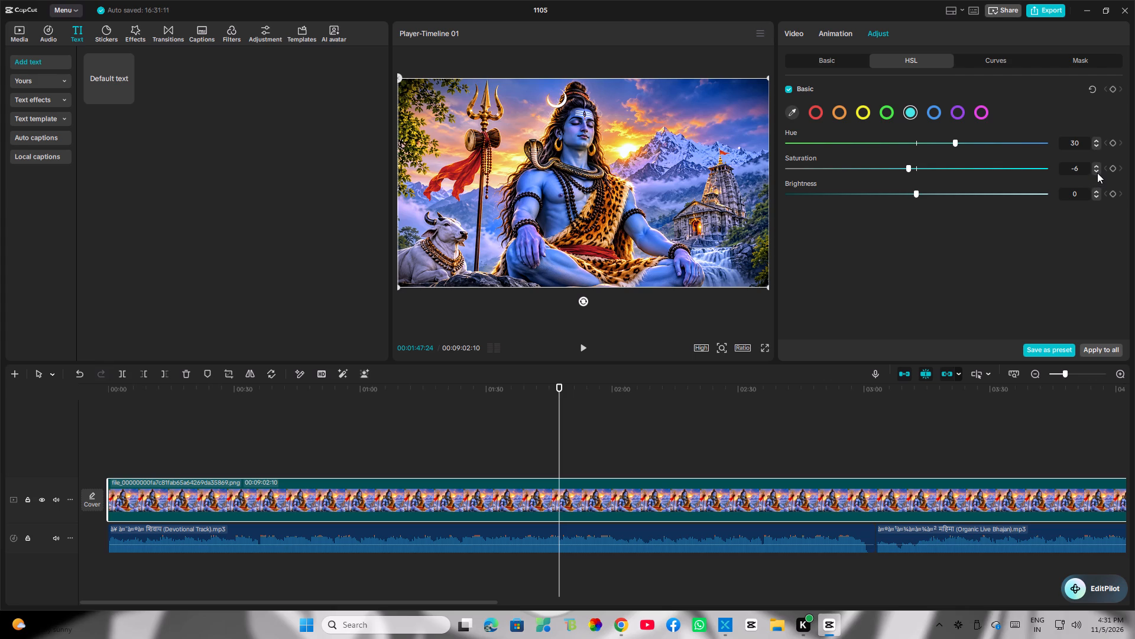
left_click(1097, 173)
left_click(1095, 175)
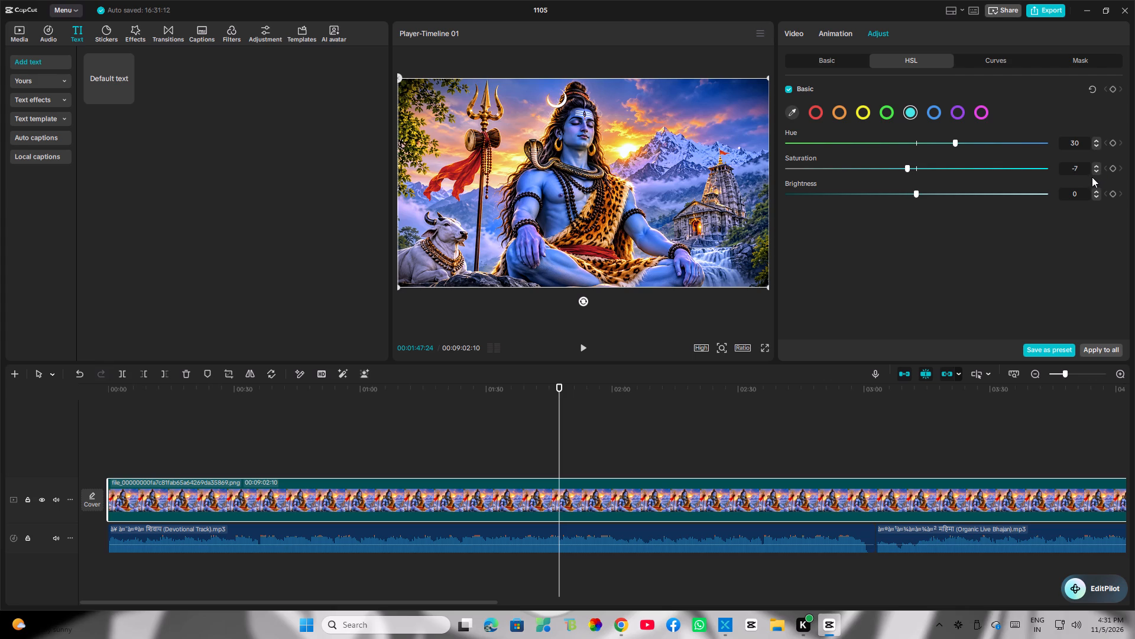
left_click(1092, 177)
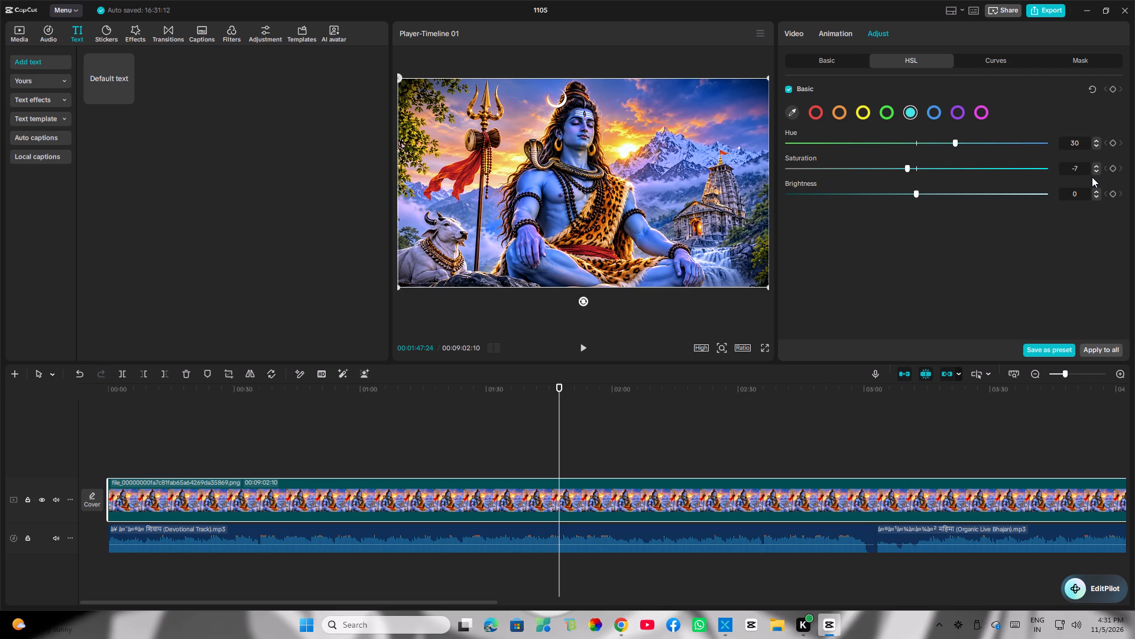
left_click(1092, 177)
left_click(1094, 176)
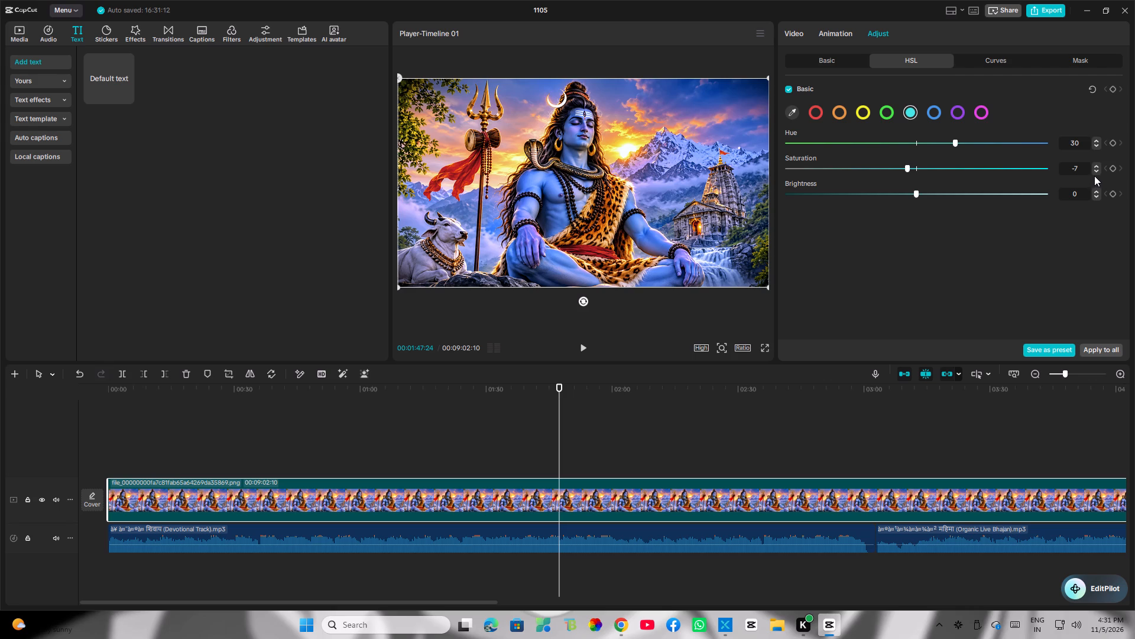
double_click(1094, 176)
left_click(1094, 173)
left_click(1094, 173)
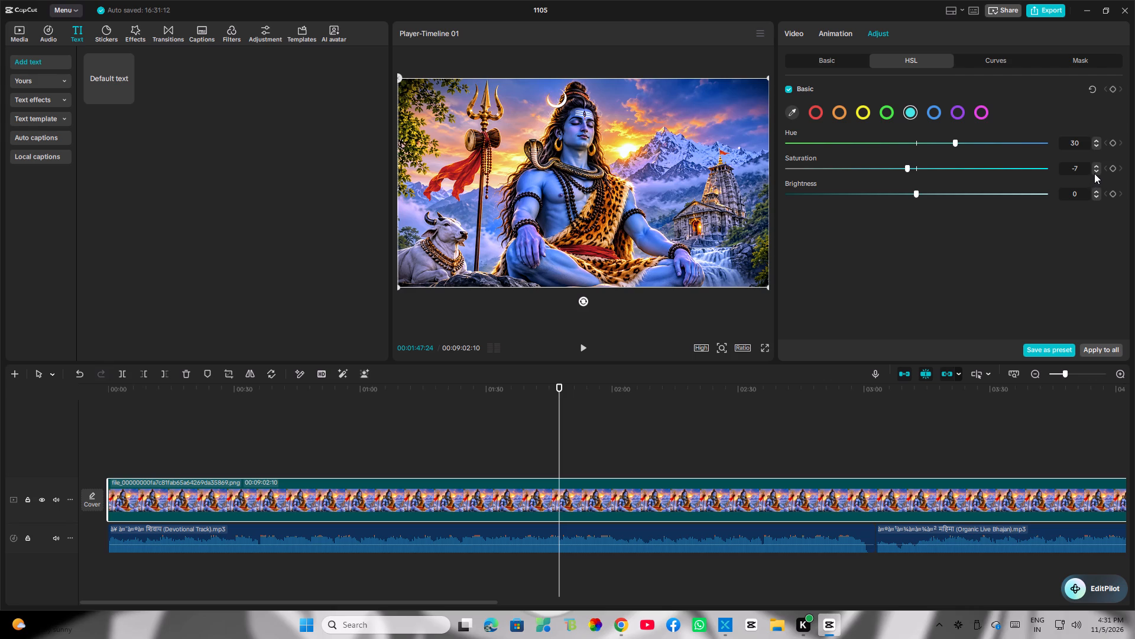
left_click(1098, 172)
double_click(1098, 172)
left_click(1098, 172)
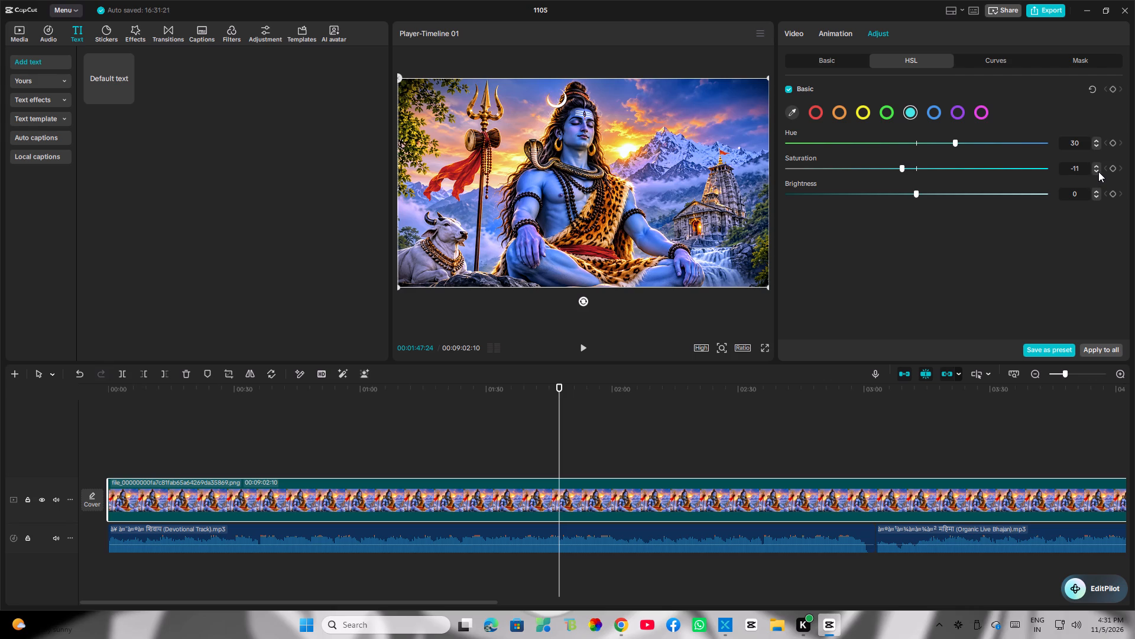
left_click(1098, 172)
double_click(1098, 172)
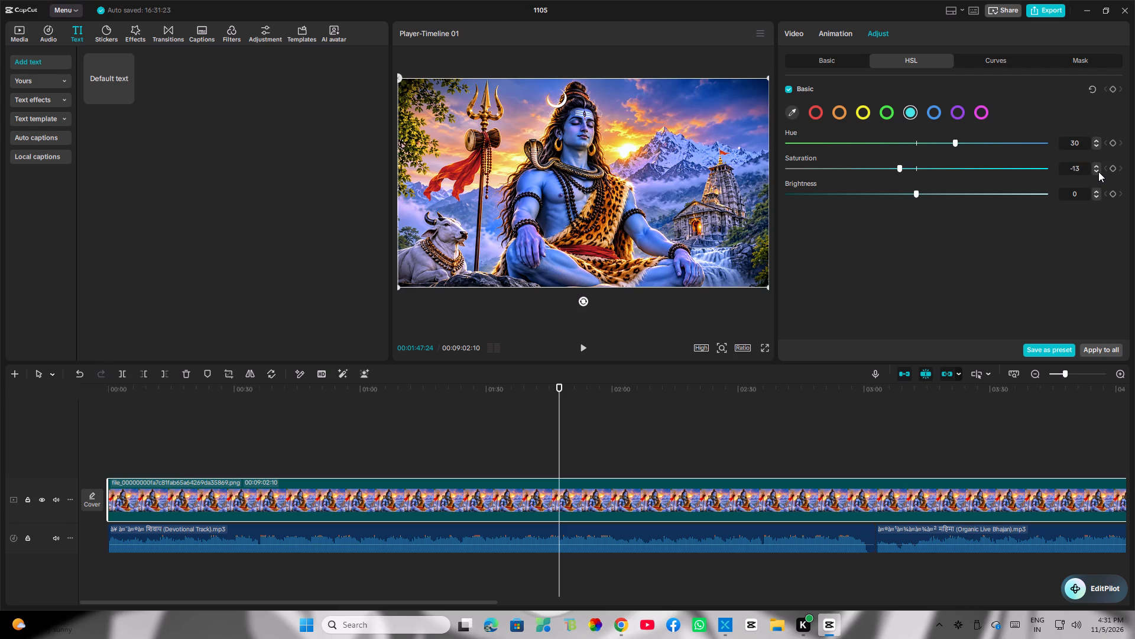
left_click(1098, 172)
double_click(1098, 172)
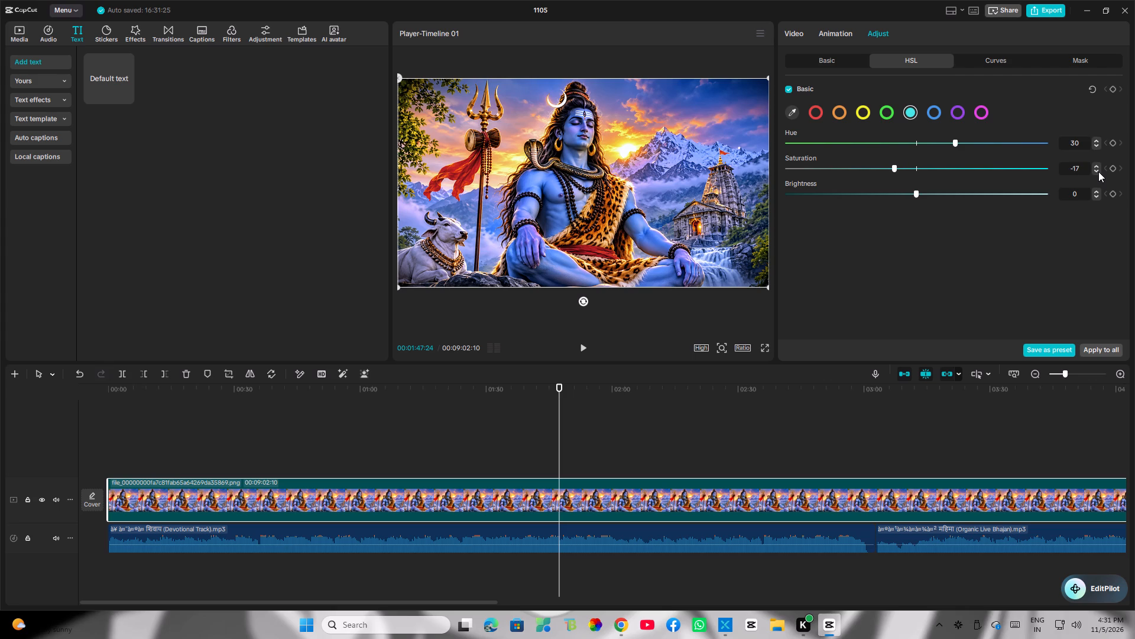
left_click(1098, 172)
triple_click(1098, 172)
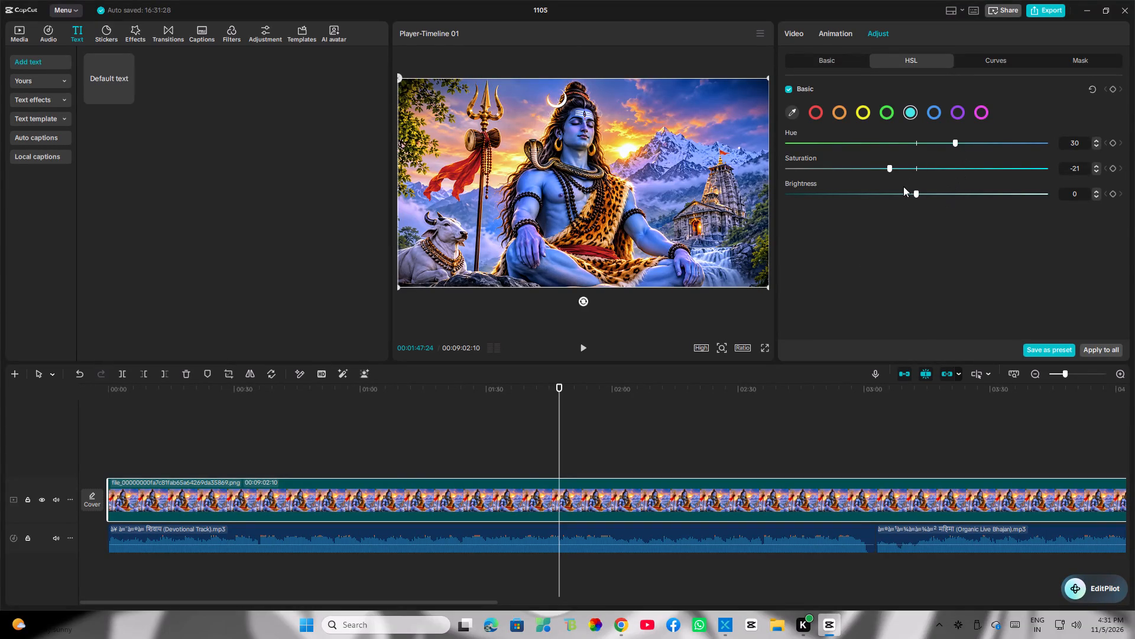
Set the HSL Saturation of the cyan tones to 10.
left_click_drag(919, 164, 920, 155)
left_click_drag(920, 155, 920, 173)
left_click_drag(923, 173, 928, 189)
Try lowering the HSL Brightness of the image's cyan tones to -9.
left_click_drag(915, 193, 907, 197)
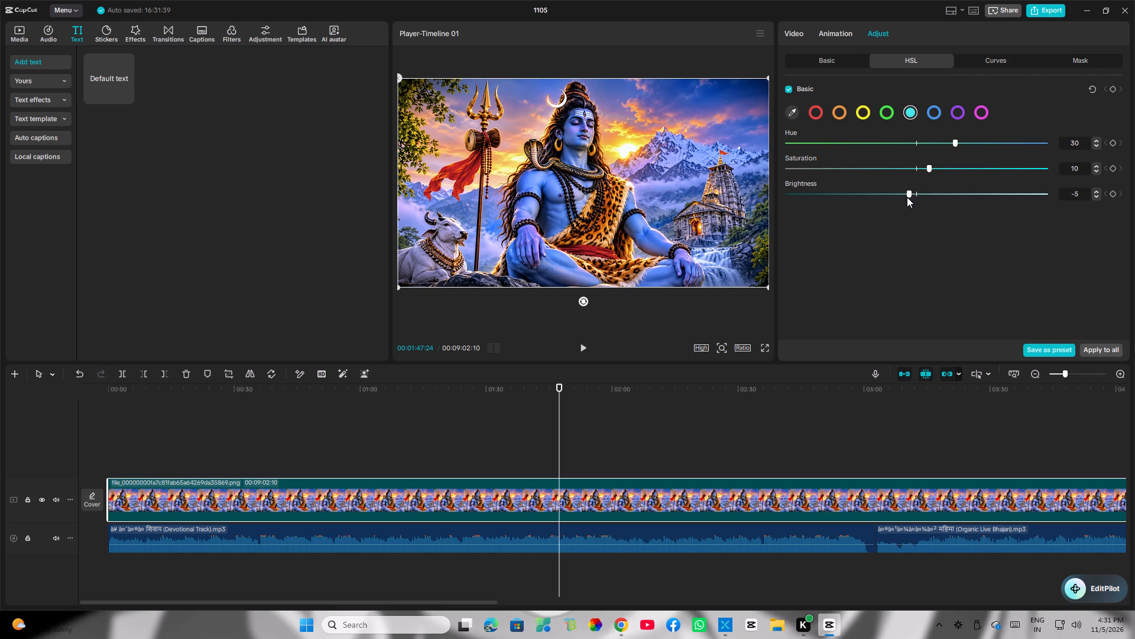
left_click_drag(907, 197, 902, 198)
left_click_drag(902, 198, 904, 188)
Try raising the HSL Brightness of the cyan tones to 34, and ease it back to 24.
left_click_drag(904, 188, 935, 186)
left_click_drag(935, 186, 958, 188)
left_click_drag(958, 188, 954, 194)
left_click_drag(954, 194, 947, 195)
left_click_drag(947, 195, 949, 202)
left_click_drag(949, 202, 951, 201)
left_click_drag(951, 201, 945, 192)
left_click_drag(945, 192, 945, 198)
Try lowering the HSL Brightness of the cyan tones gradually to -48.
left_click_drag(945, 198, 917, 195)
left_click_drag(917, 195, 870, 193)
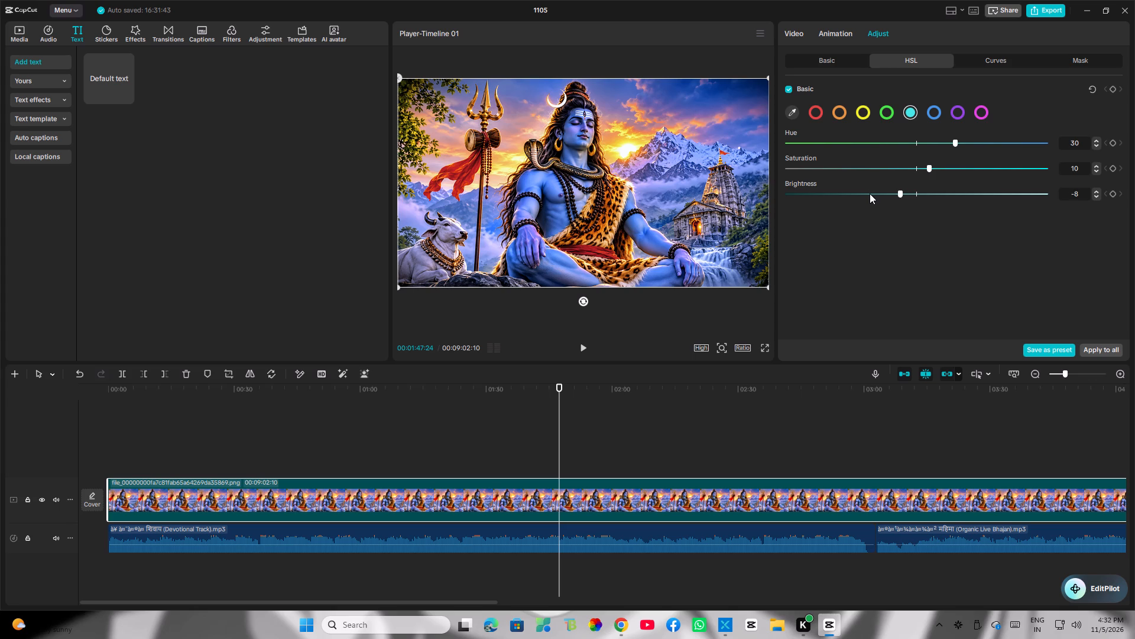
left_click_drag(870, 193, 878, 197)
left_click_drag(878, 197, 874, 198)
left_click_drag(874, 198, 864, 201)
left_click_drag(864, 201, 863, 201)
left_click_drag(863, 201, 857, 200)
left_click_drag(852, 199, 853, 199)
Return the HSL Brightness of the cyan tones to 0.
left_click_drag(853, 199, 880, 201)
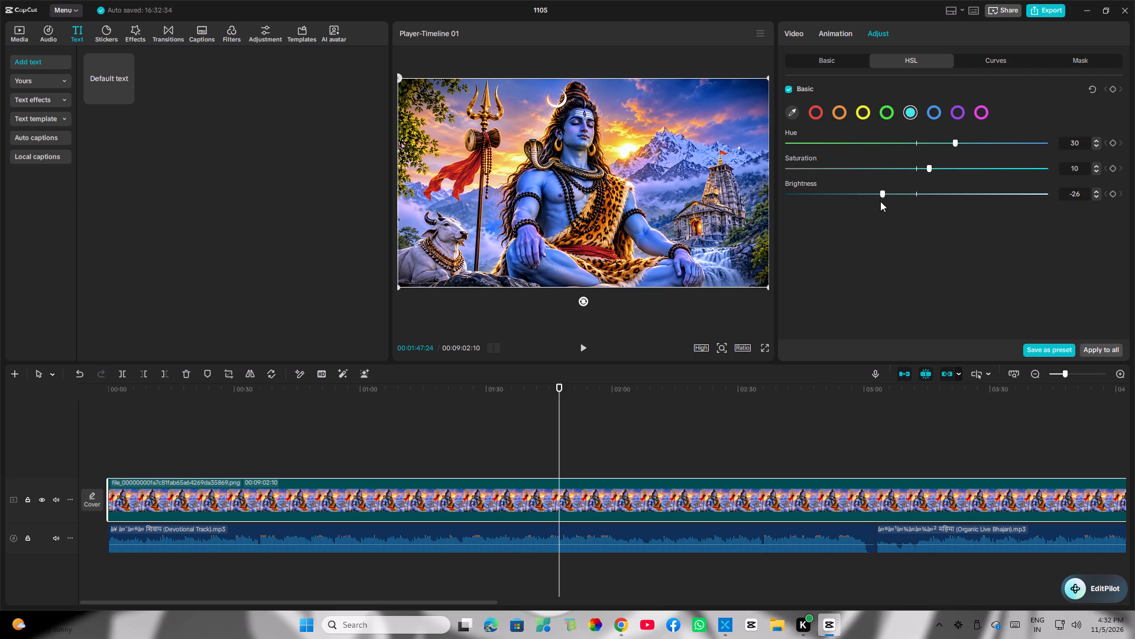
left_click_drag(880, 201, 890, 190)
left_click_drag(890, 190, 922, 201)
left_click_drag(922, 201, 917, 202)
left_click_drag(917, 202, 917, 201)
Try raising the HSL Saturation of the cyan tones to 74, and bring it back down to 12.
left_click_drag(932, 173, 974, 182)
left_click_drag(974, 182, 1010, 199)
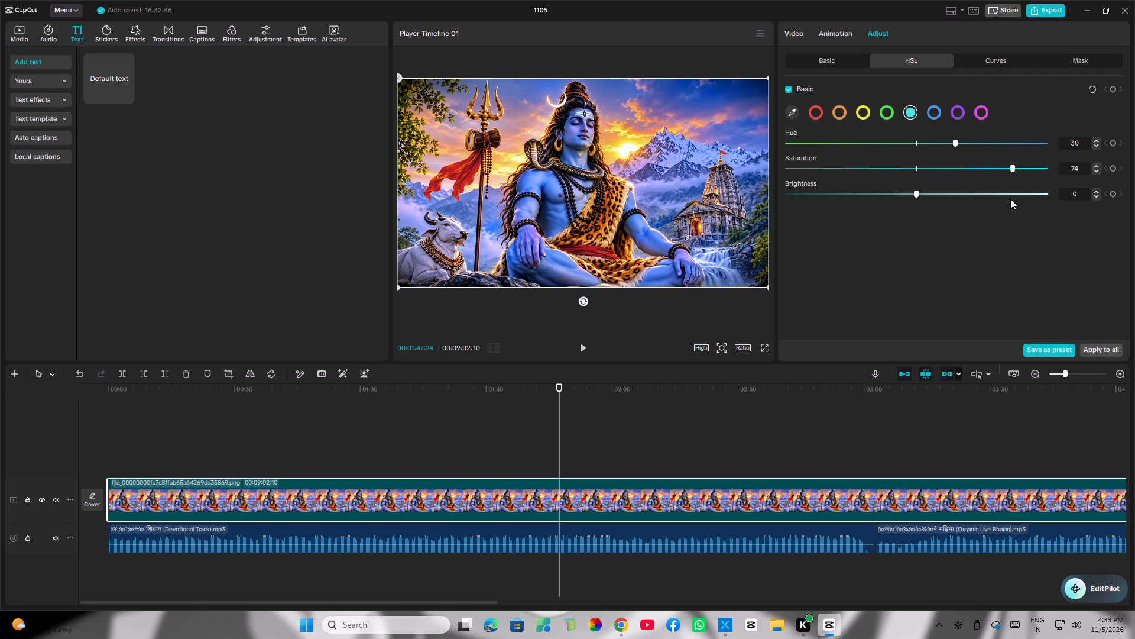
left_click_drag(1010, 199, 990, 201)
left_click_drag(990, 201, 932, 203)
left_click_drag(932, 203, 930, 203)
Lower the HSL Saturation of the cyan tones to -36.
left_click_drag(930, 203, 904, 199)
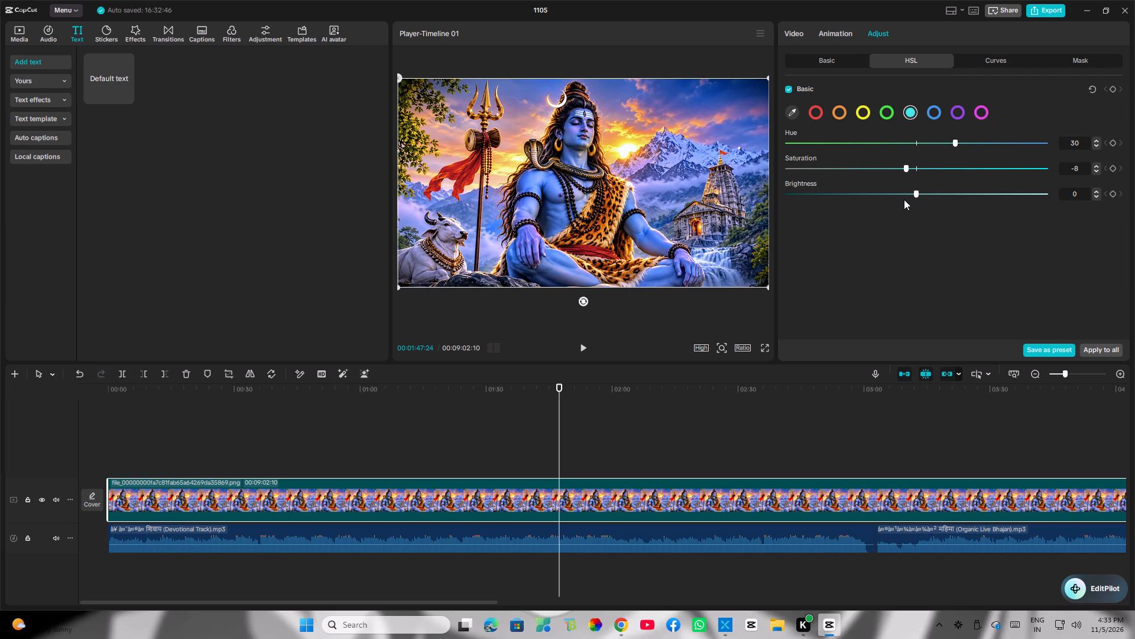
left_click_drag(904, 199, 883, 198)
left_click_drag(883, 198, 867, 197)
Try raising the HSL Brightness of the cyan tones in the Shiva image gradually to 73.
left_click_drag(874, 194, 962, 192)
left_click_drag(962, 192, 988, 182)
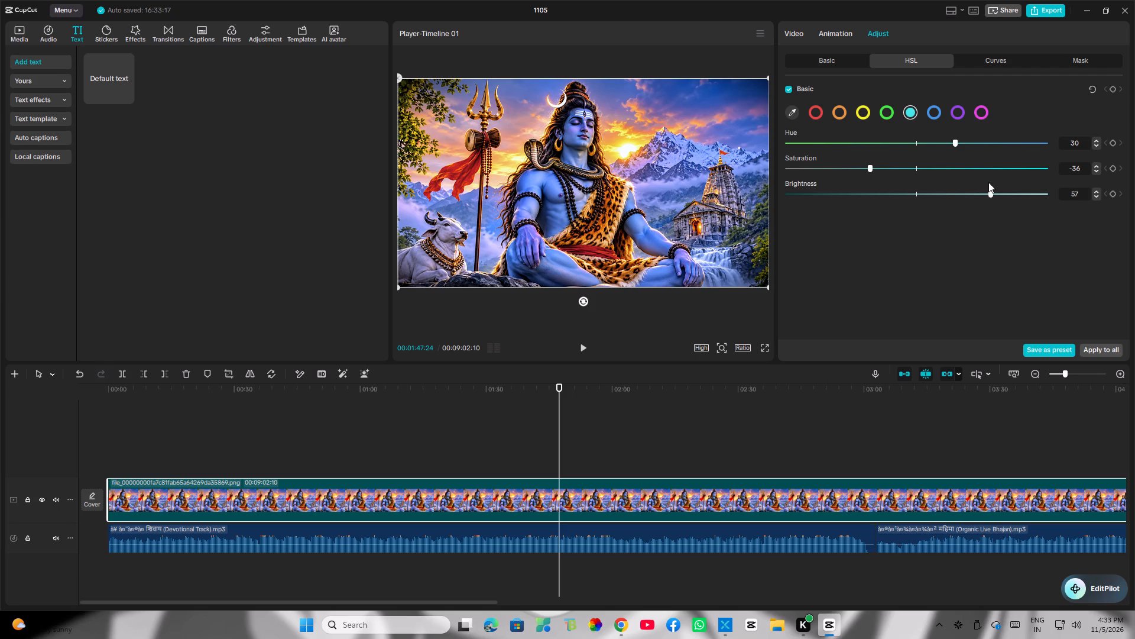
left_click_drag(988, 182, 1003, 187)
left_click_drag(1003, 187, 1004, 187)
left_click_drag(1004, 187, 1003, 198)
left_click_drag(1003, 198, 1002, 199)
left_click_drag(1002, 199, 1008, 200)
Bring the HSL Brightness of the cyan tones down to 20 in the Shiva image.
left_click_drag(1008, 200, 972, 202)
left_click_drag(972, 202, 959, 203)
left_click_drag(959, 203, 948, 216)
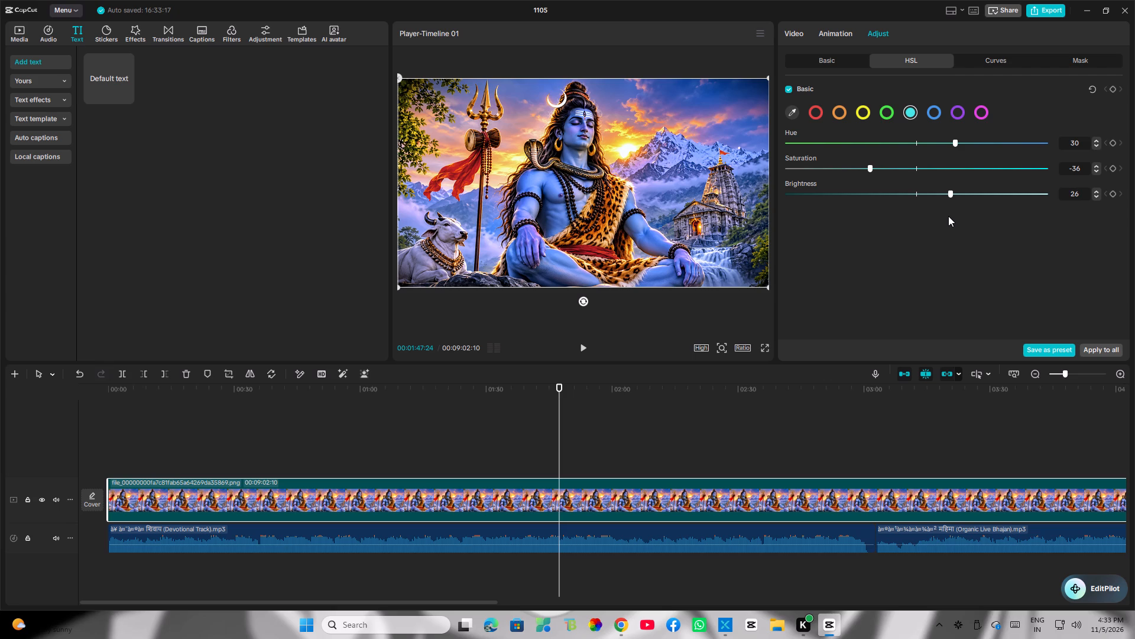
left_click_drag(948, 216, 941, 217)
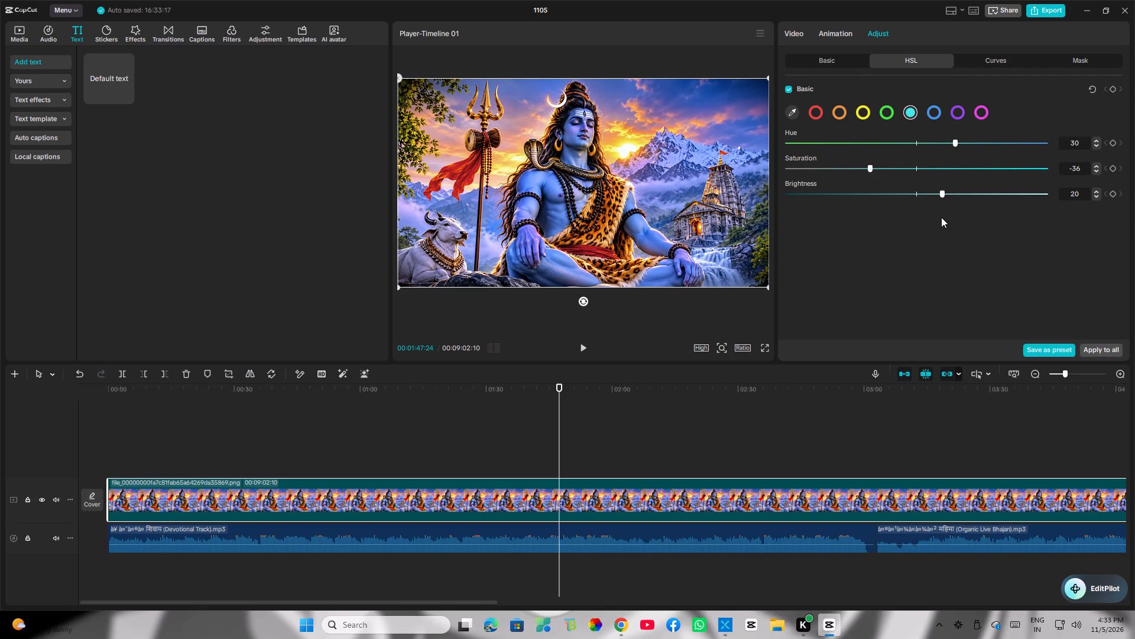
left_click(941, 217)
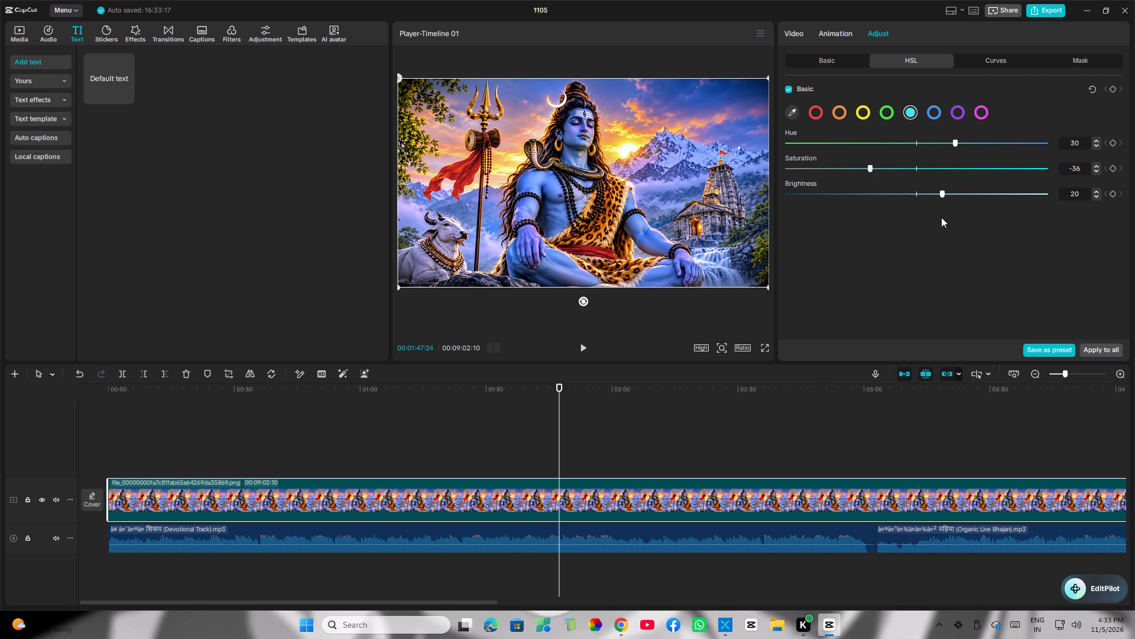
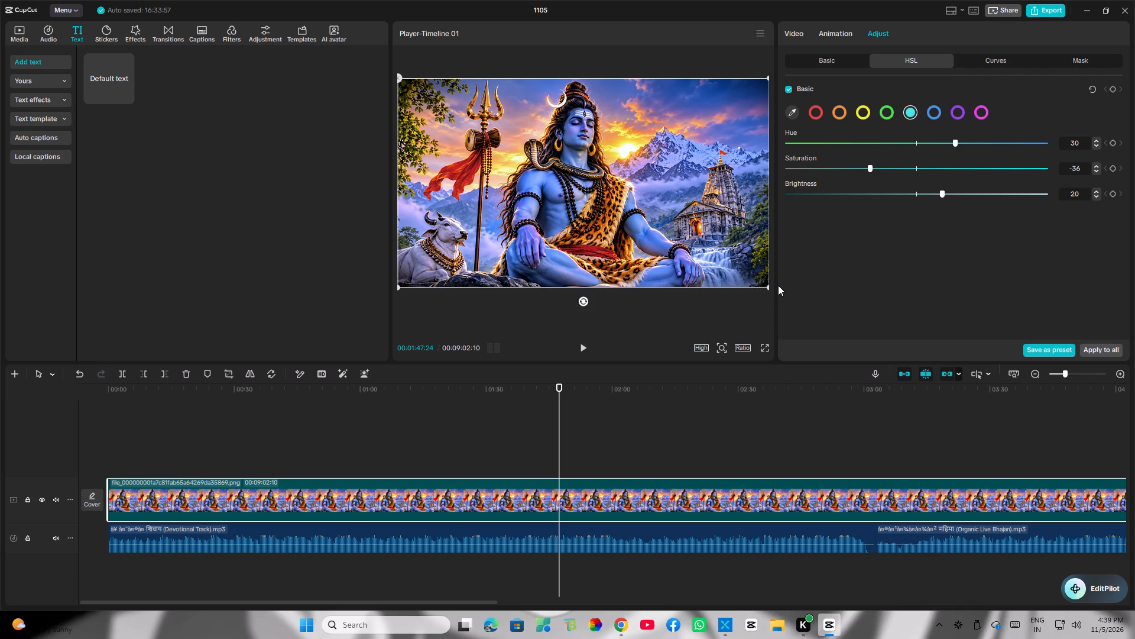
Reset the cyan tones' HSL adjustments to near neutral, with Brightness 0, Saturation 0 and Hue 4.
left_click(908, 195)
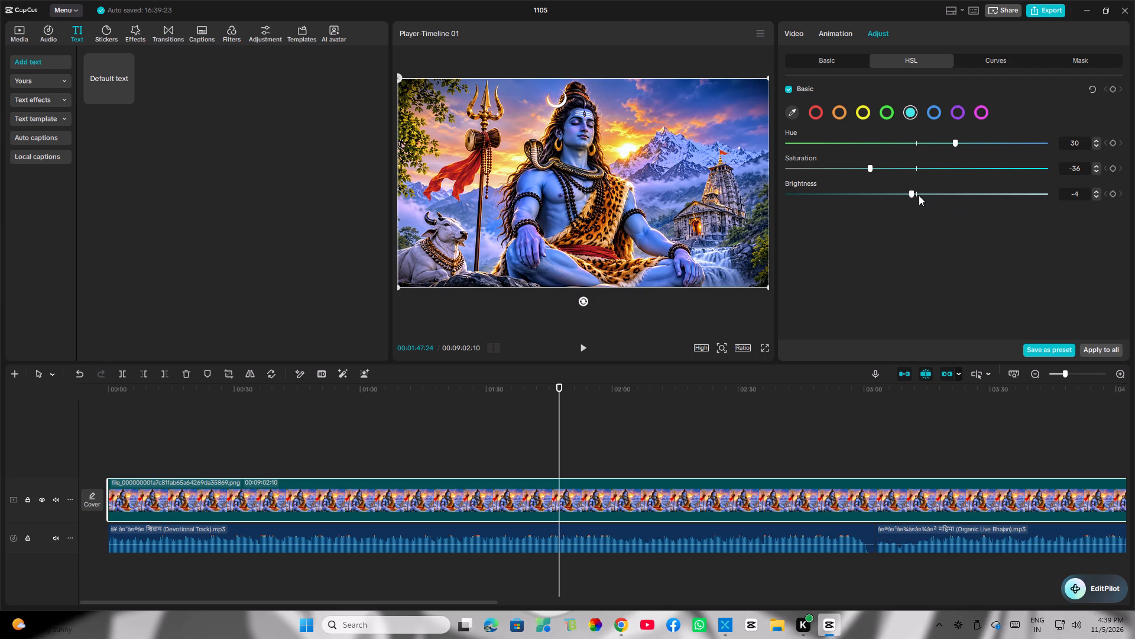
left_click(912, 193)
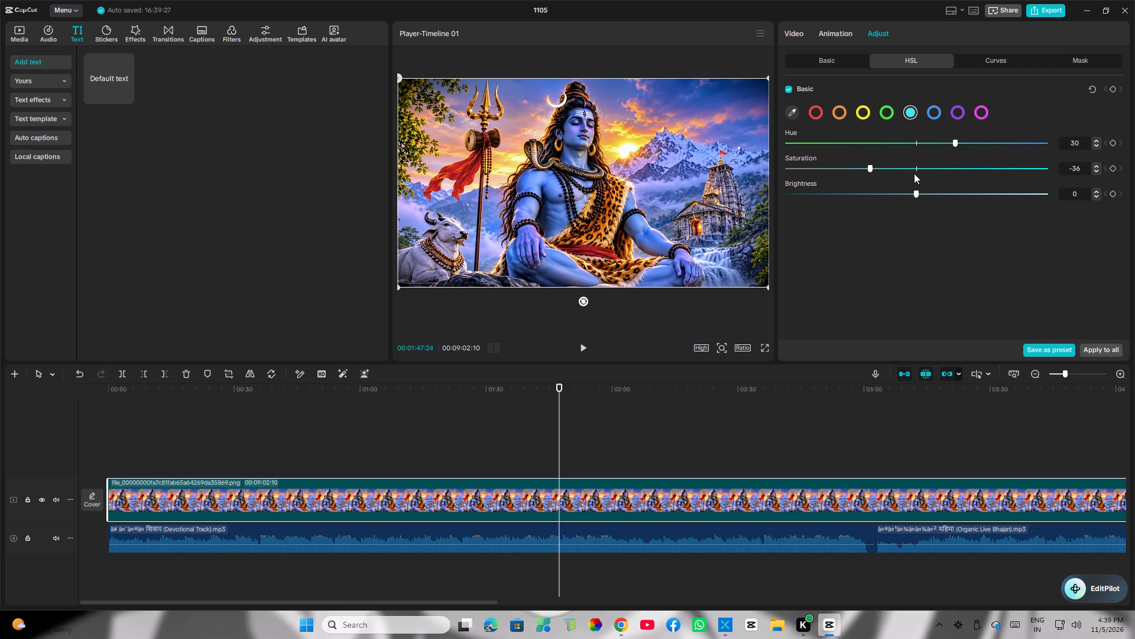
left_click(914, 173)
left_click(920, 143)
Add a highlights point to the Shiva image's Luma curve and settle it slightly above the diagonal to brighten the highlights gently.
left_click(982, 63)
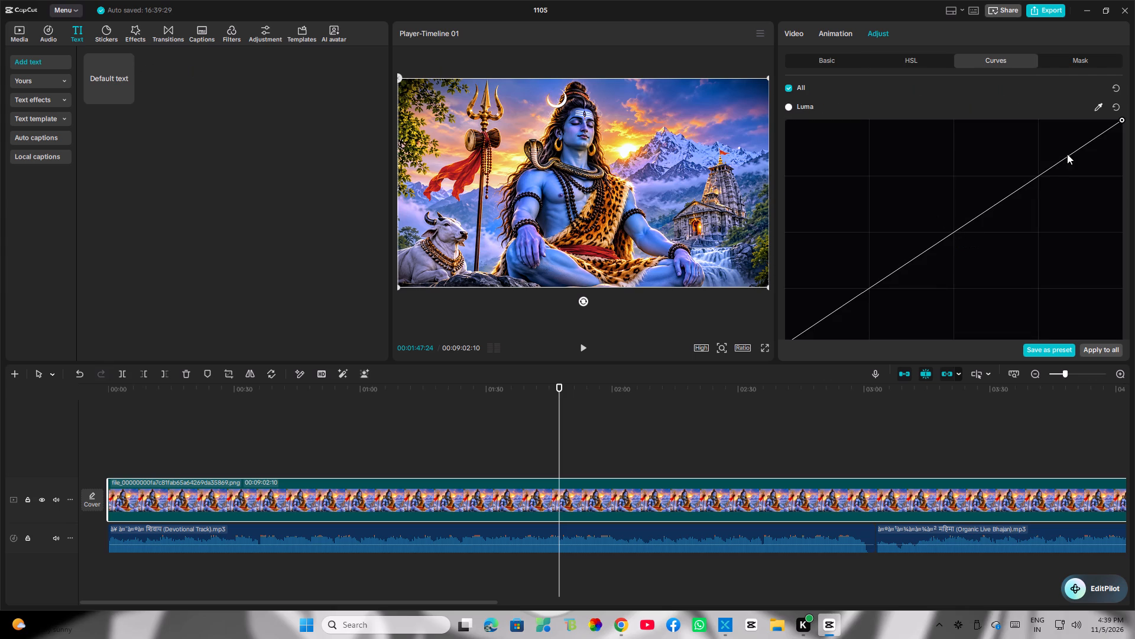
left_click_drag(1076, 151, 1053, 151)
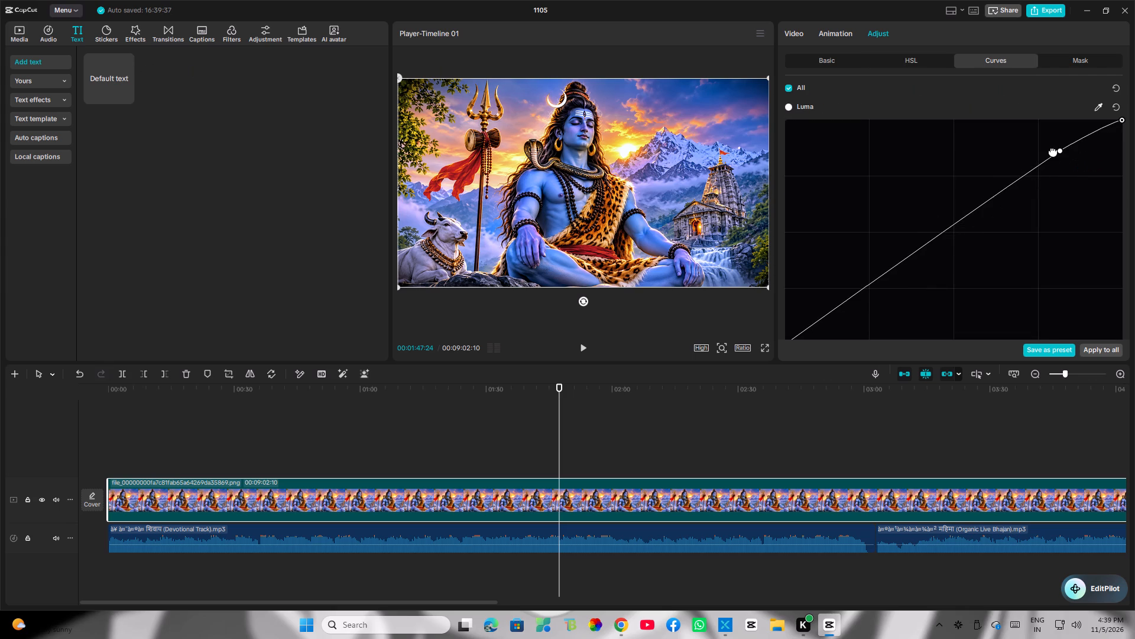
left_click_drag(1053, 151, 1075, 160)
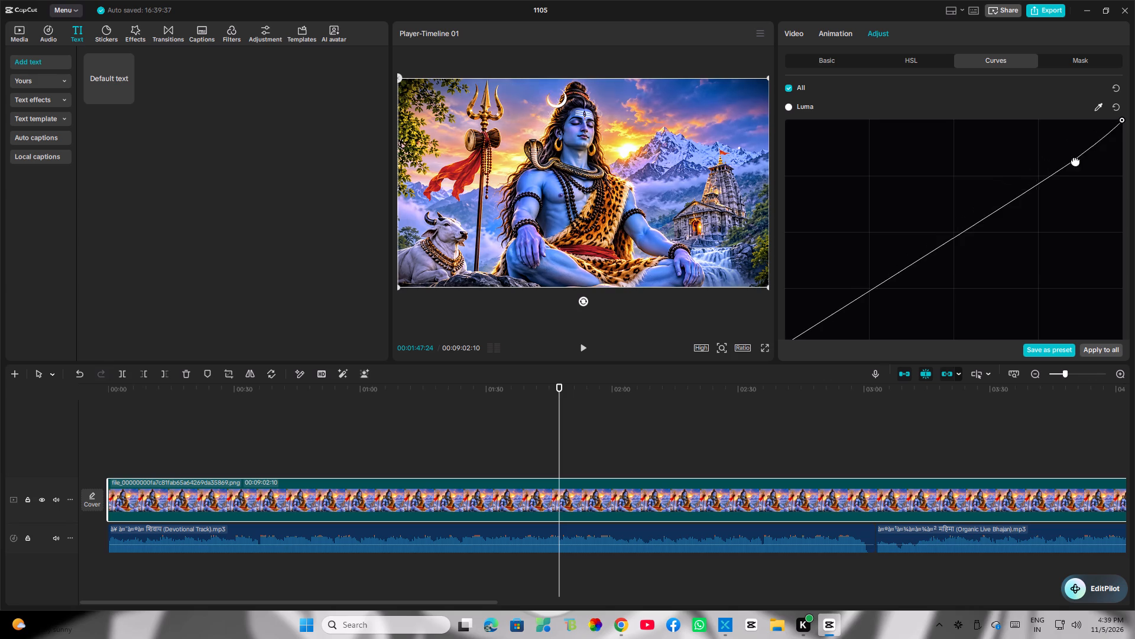
left_click_drag(1075, 160, 1035, 154)
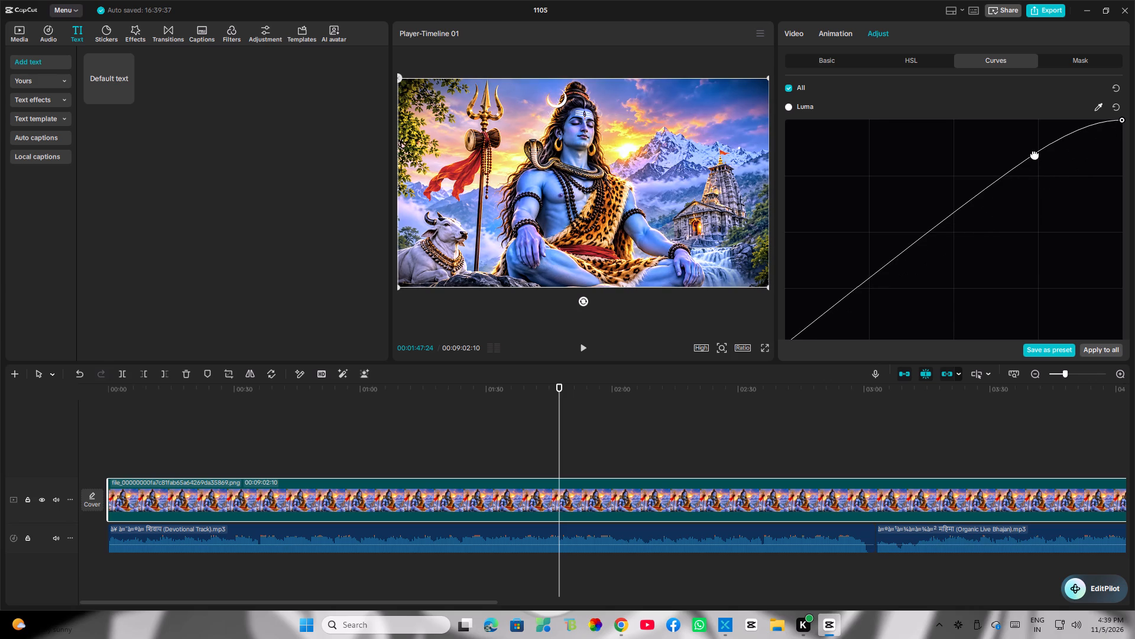
left_click_drag(1035, 154, 1044, 155)
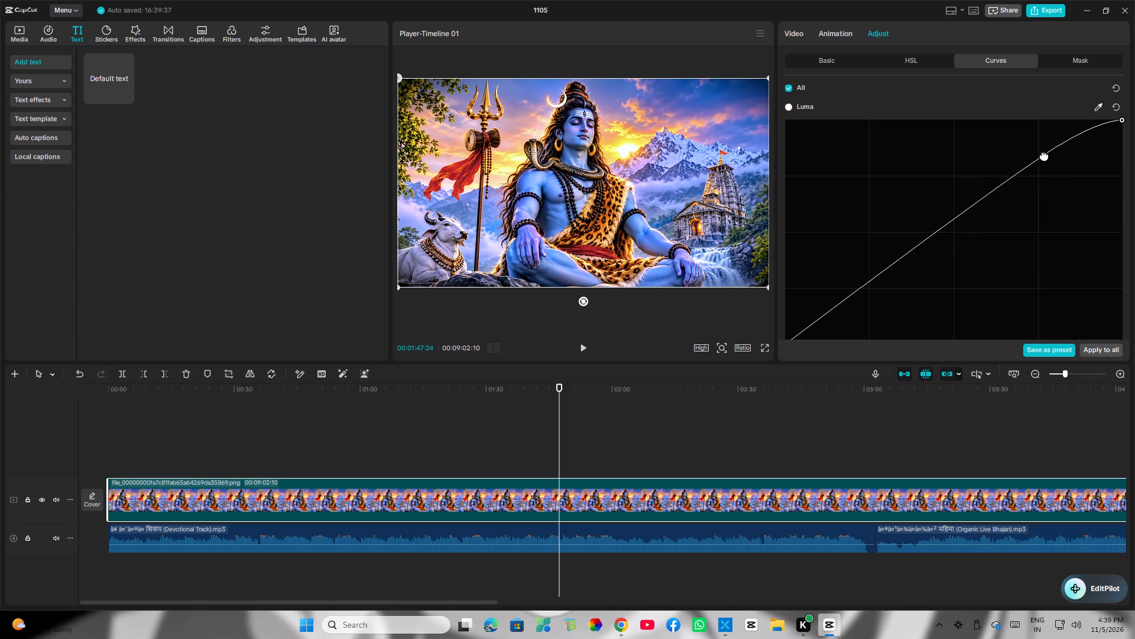
left_click_drag(1044, 155, 1050, 161)
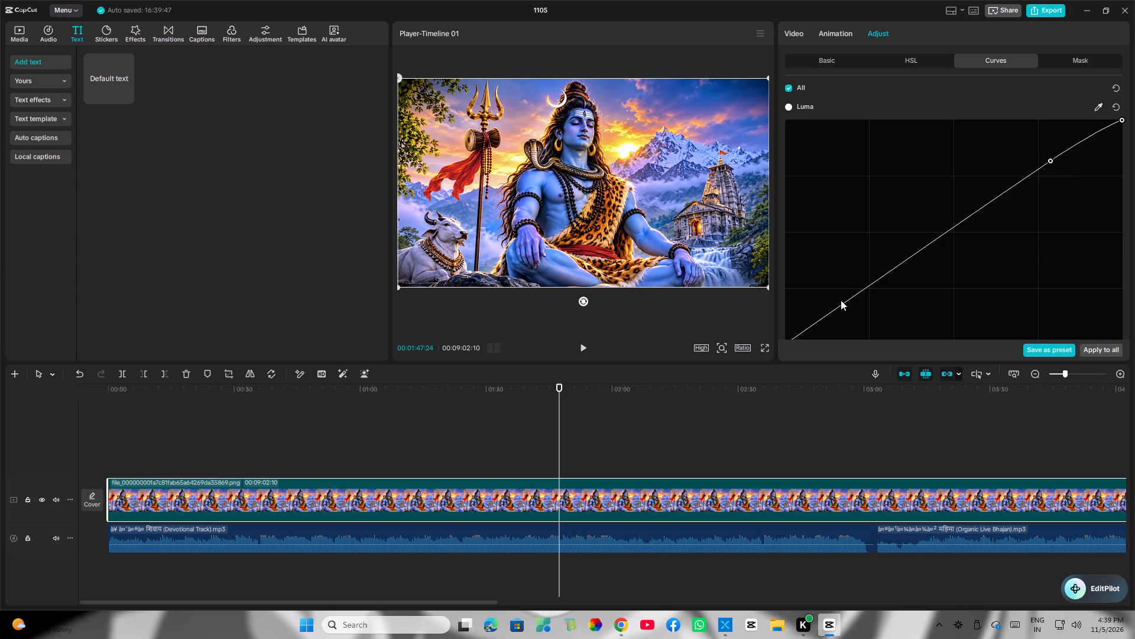
Add a shadows point near the lower end of the Luma curve, try darker and lighter shadows, and settle it close to the diagonal.
left_click_drag(841, 300, 813, 290)
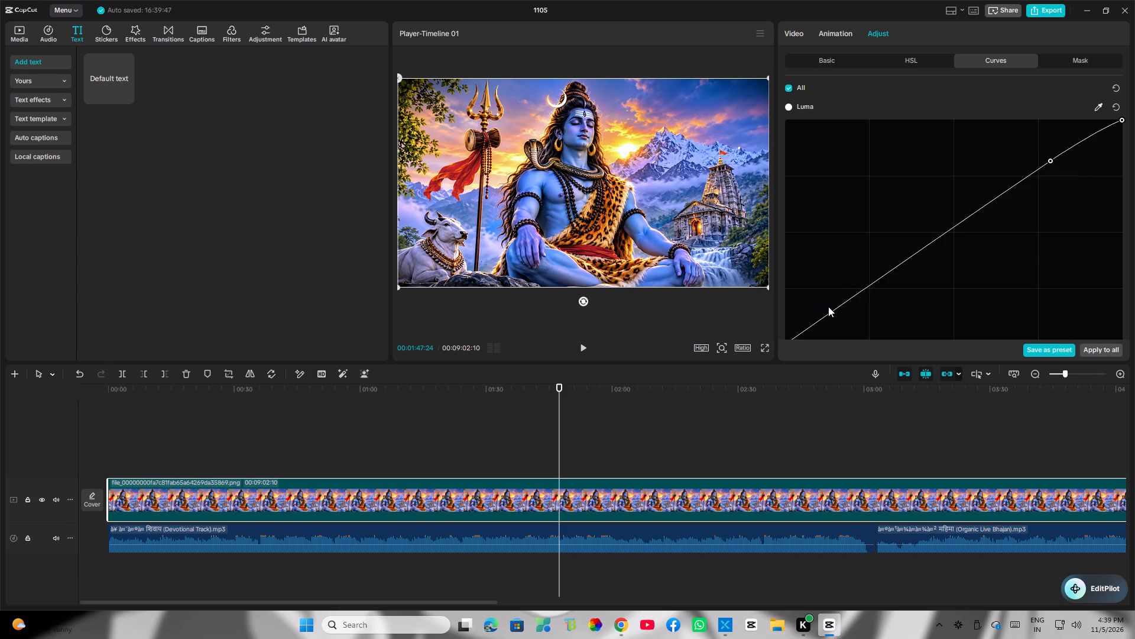
left_click(830, 307)
left_click_drag(841, 306, 843, 312)
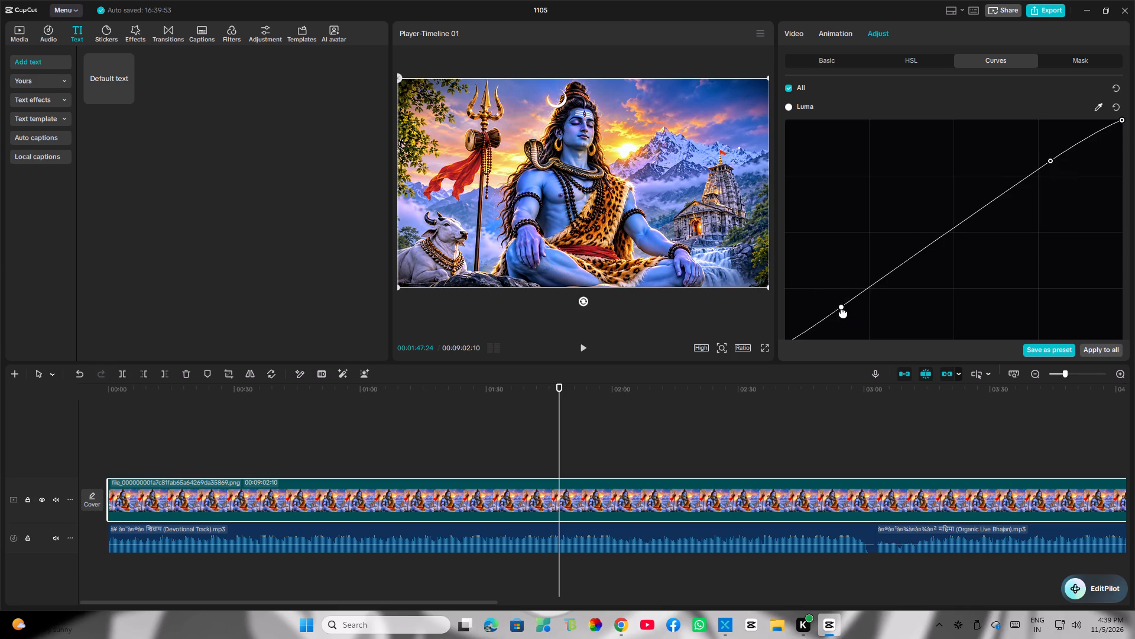
left_click_drag(843, 312, 793, 316)
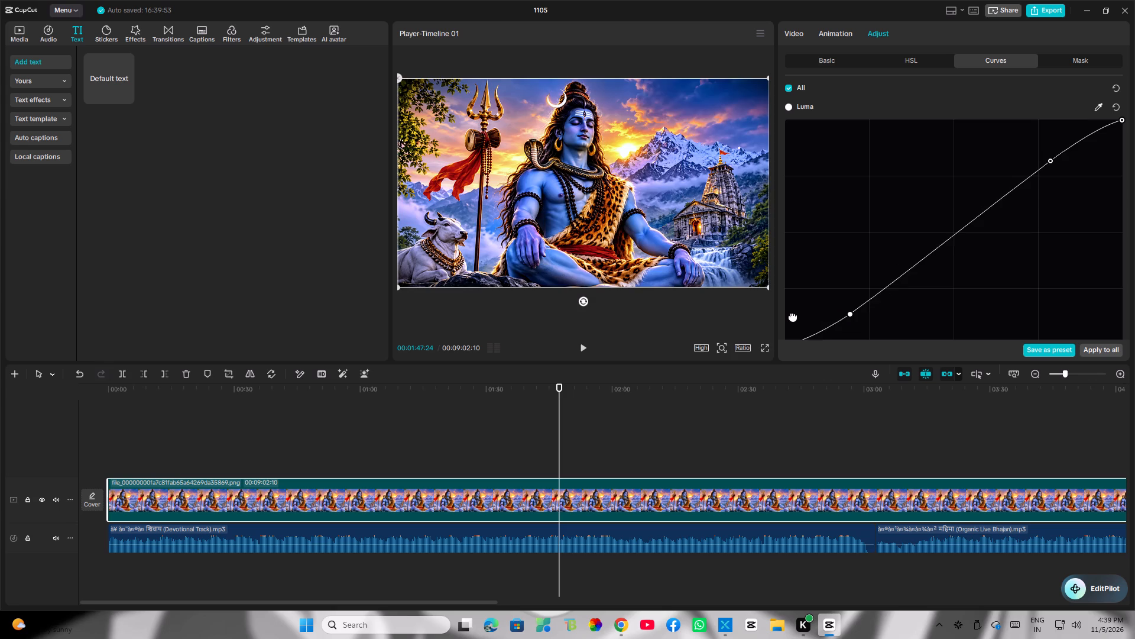
left_click_drag(793, 316, 803, 328)
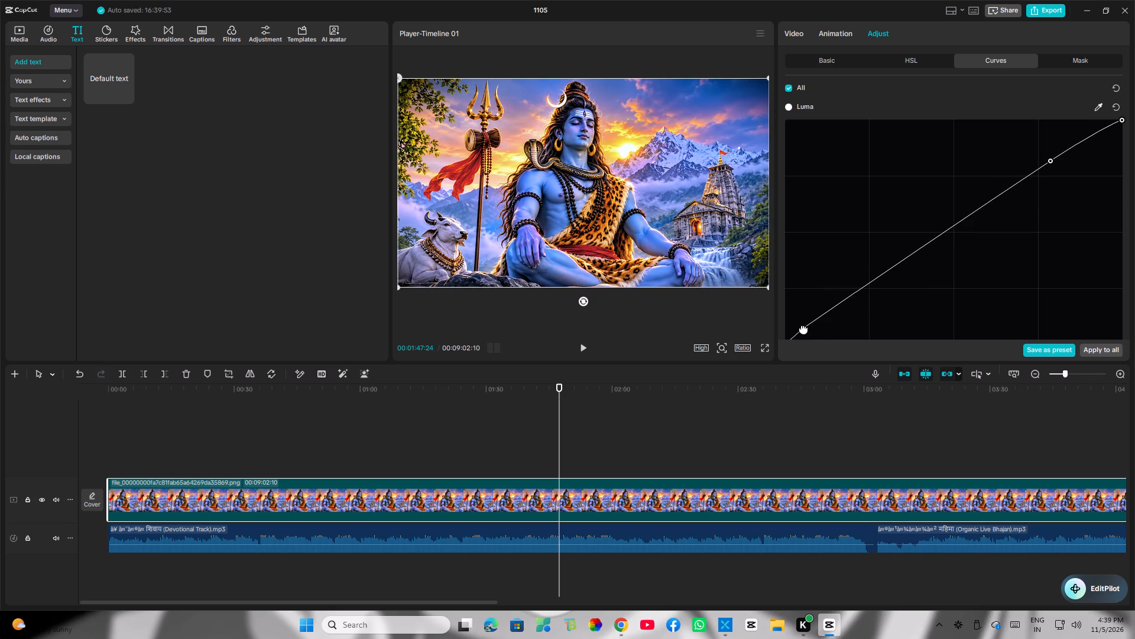
left_click_drag(803, 328, 829, 333)
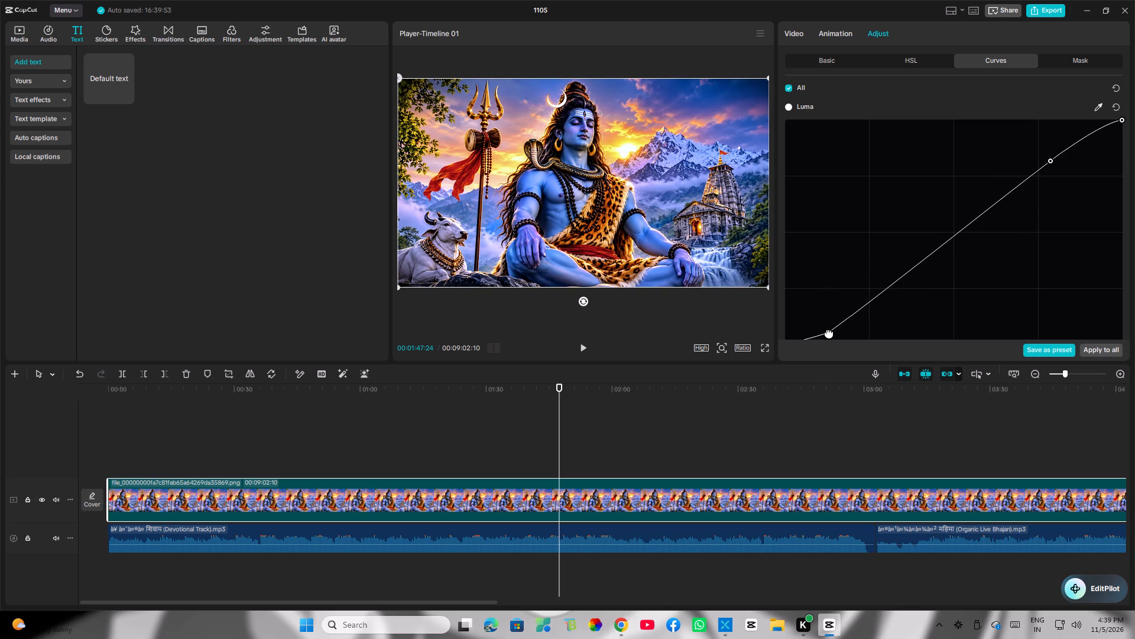
left_click_drag(829, 333, 824, 332)
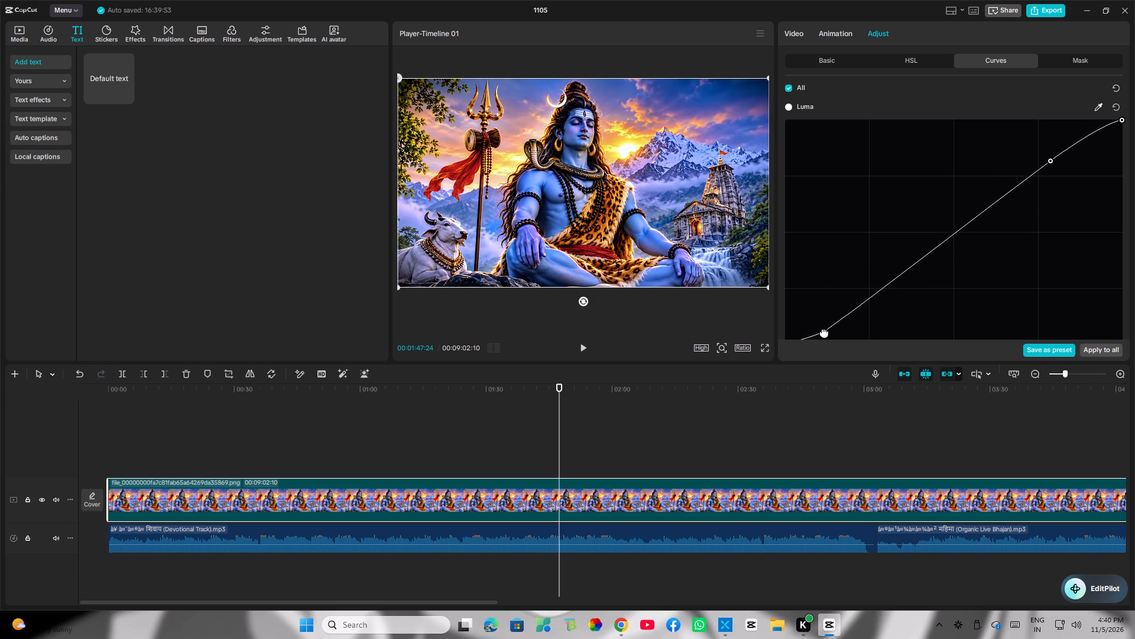
left_click_drag(824, 332, 827, 319)
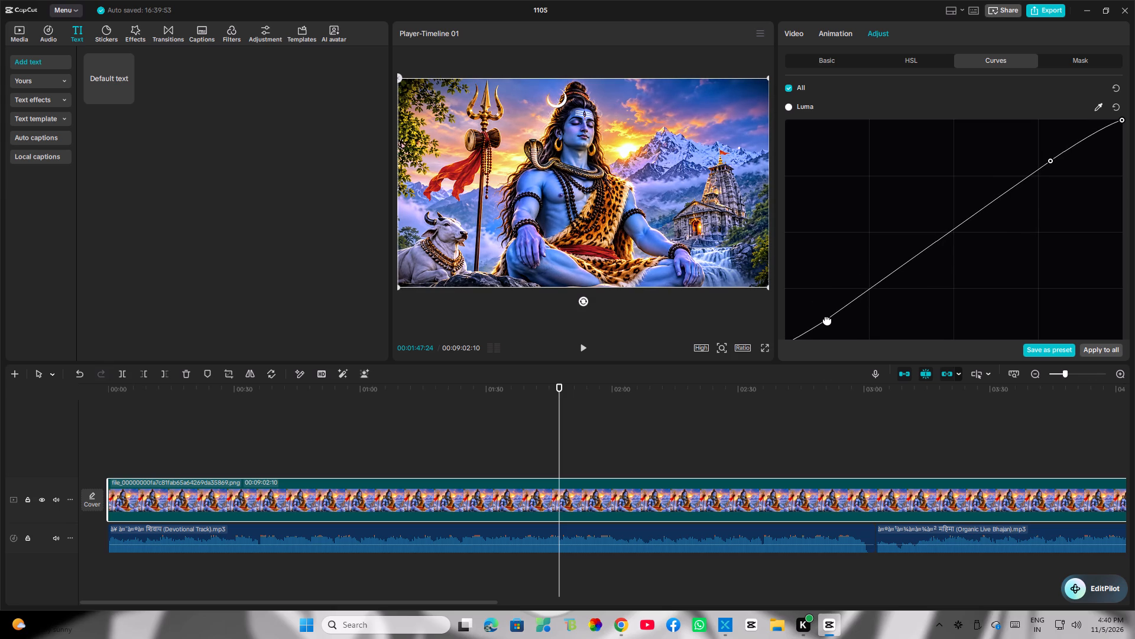
left_click_drag(827, 319, 823, 319)
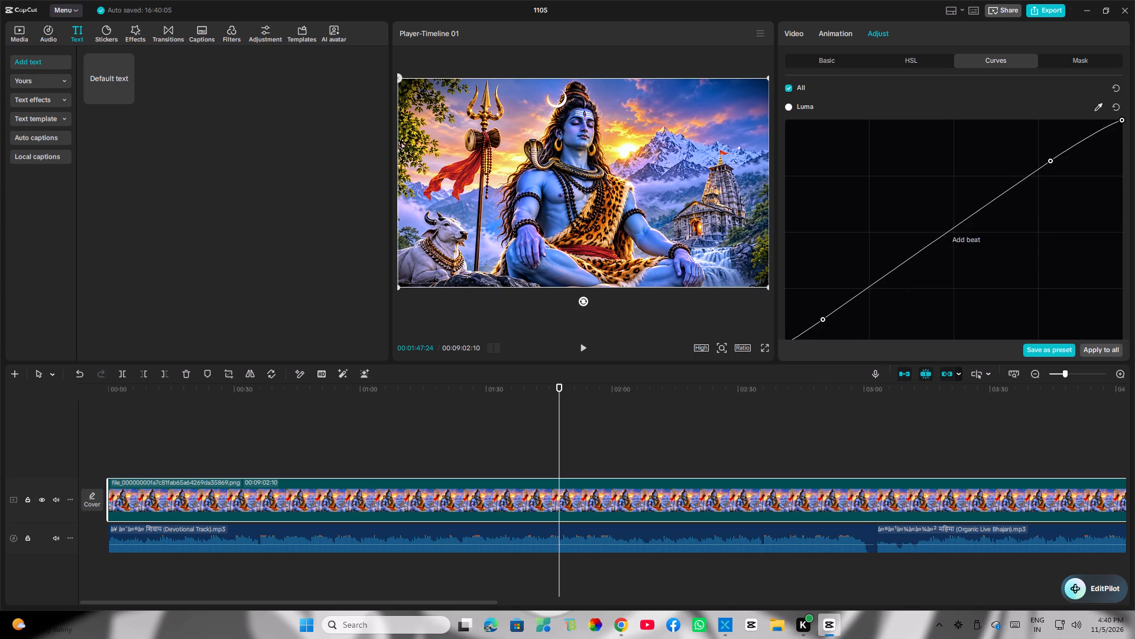
Add a midtone point between the two Luma curve points and try darker and lighter midtones, ending slightly below the diagonal.
left_click_drag(958, 224, 986, 256)
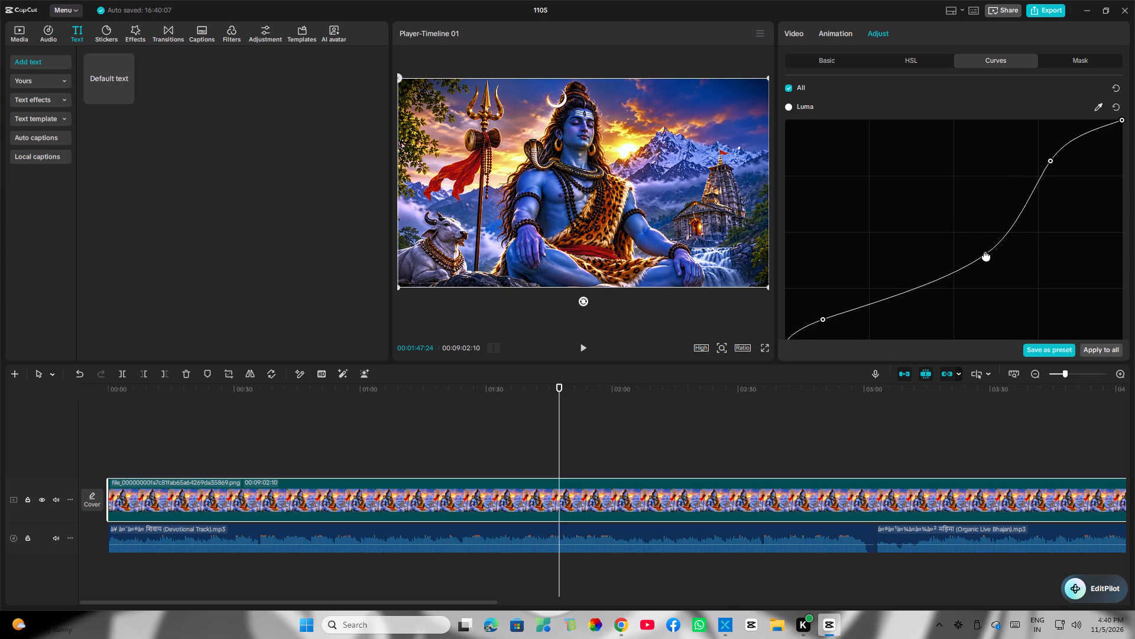
left_click_drag(986, 256, 1064, 289)
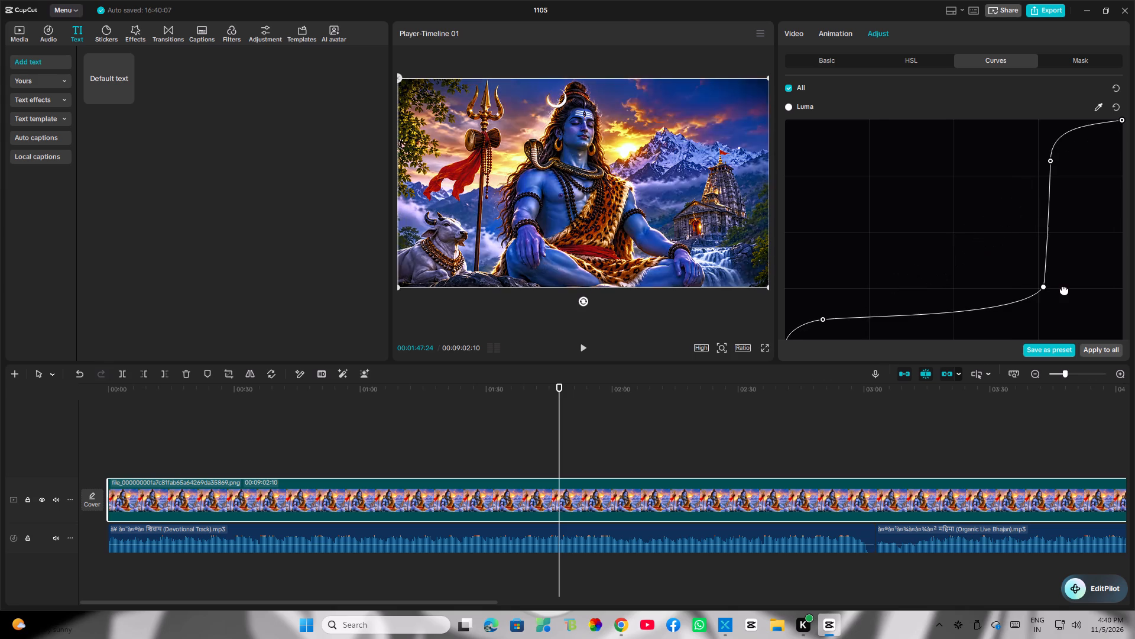
left_click_drag(1064, 289, 955, 244)
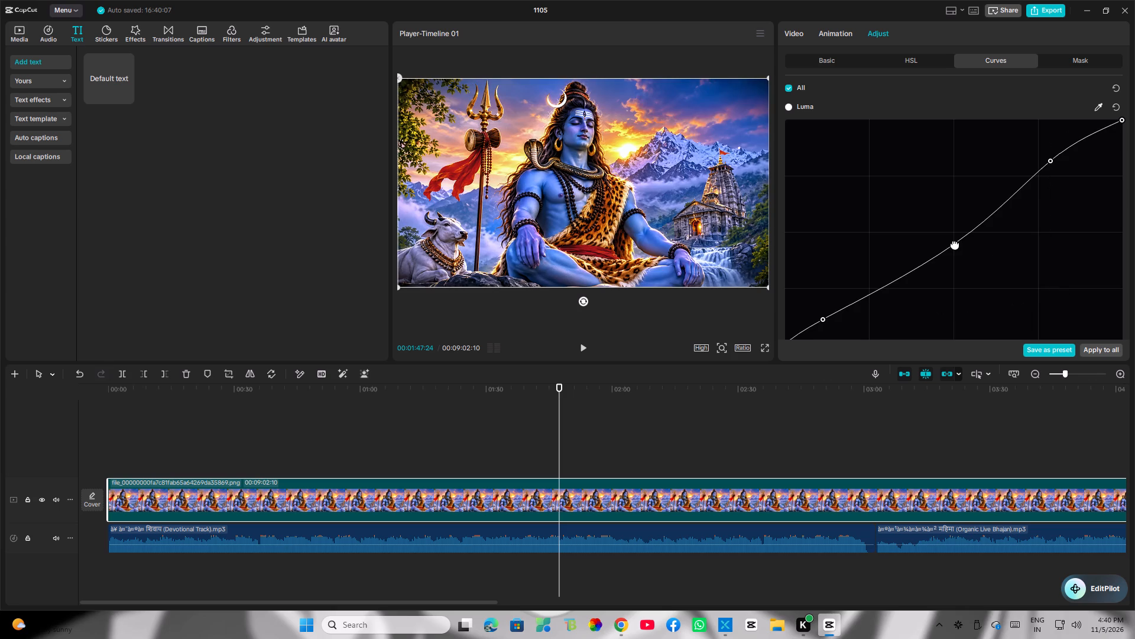
left_click_drag(955, 244, 936, 244)
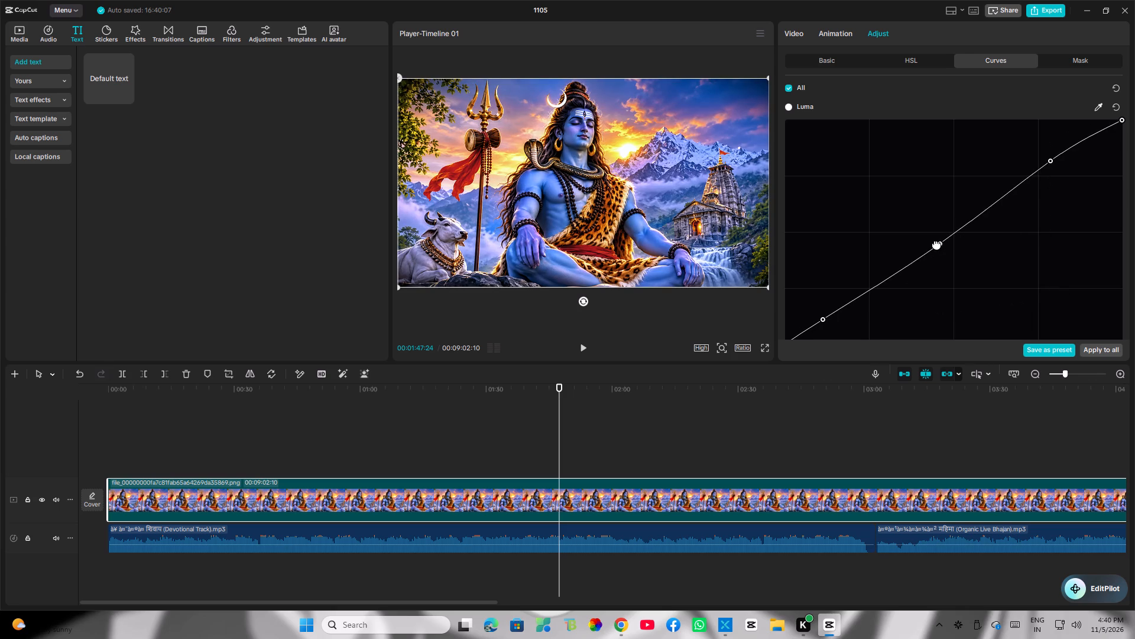
left_click_drag(936, 244, 981, 225)
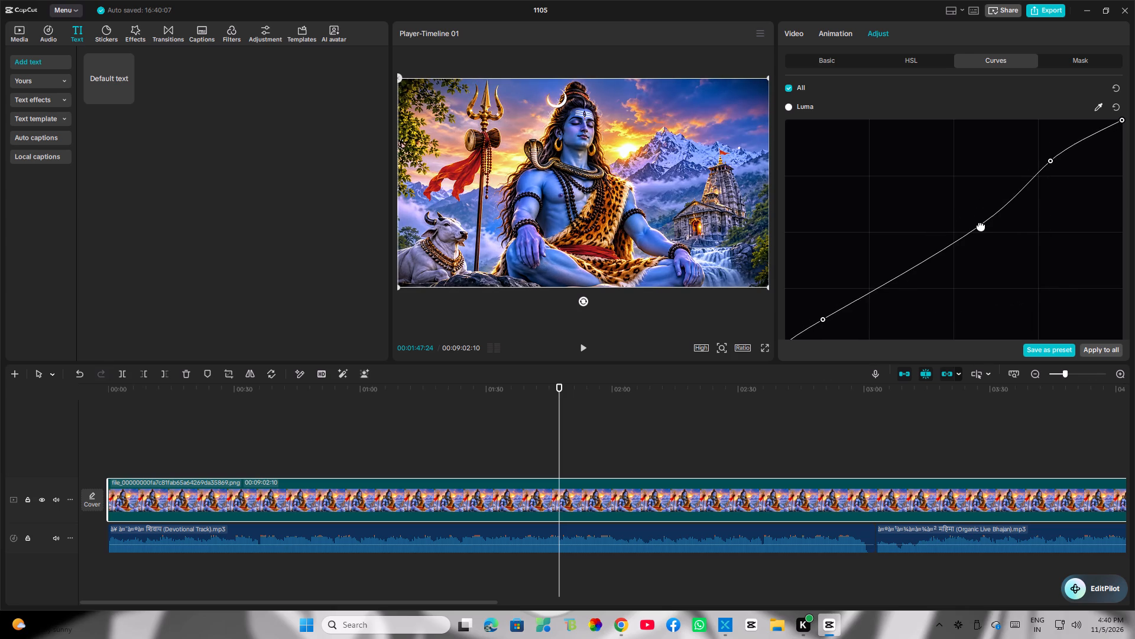
left_click_drag(981, 225, 982, 225)
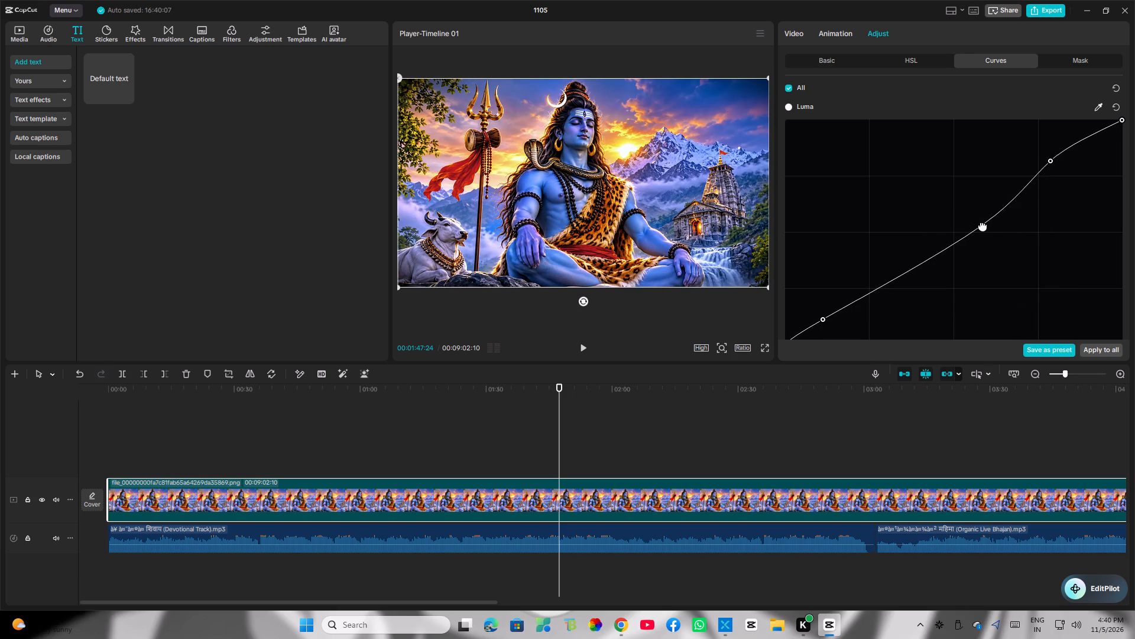
left_click_drag(982, 225, 937, 282)
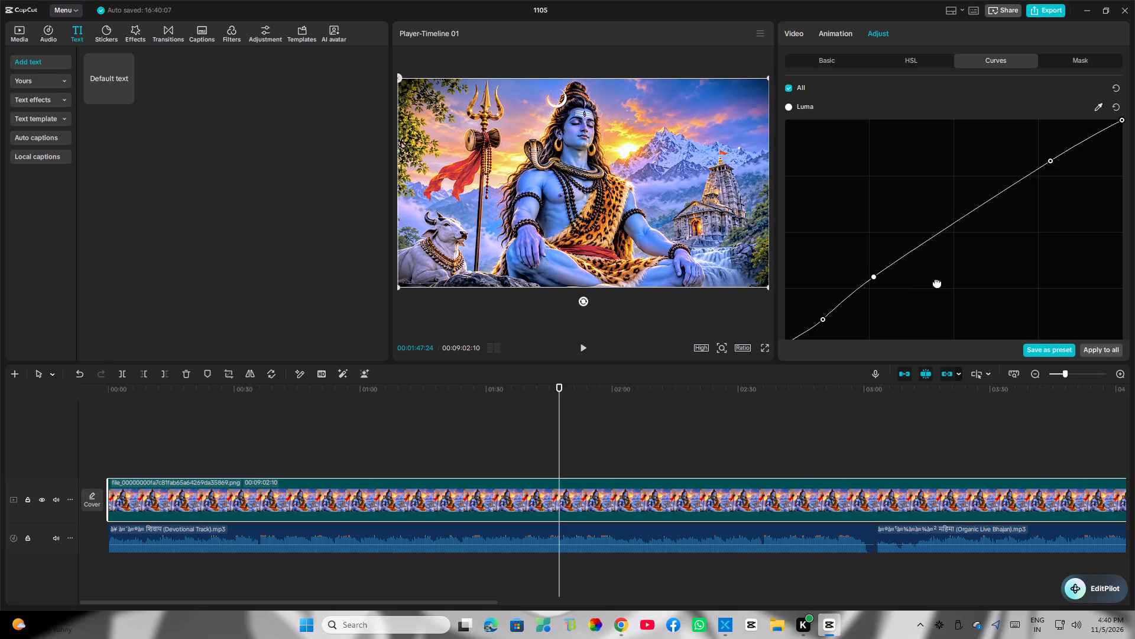
left_click_drag(937, 282, 926, 277)
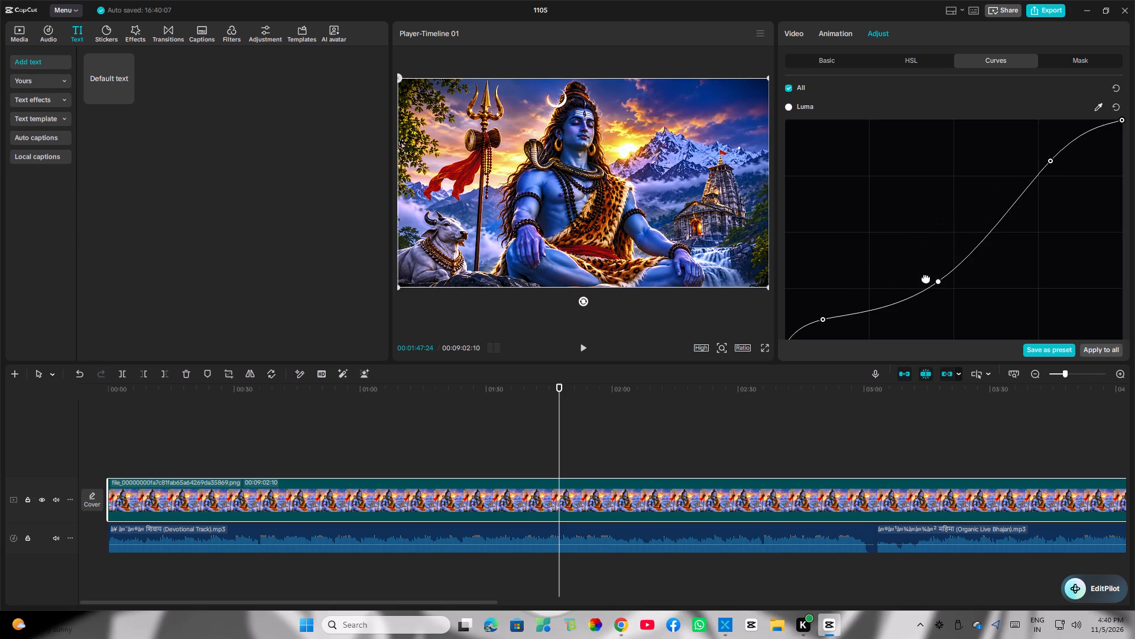
left_click_drag(926, 277, 945, 246)
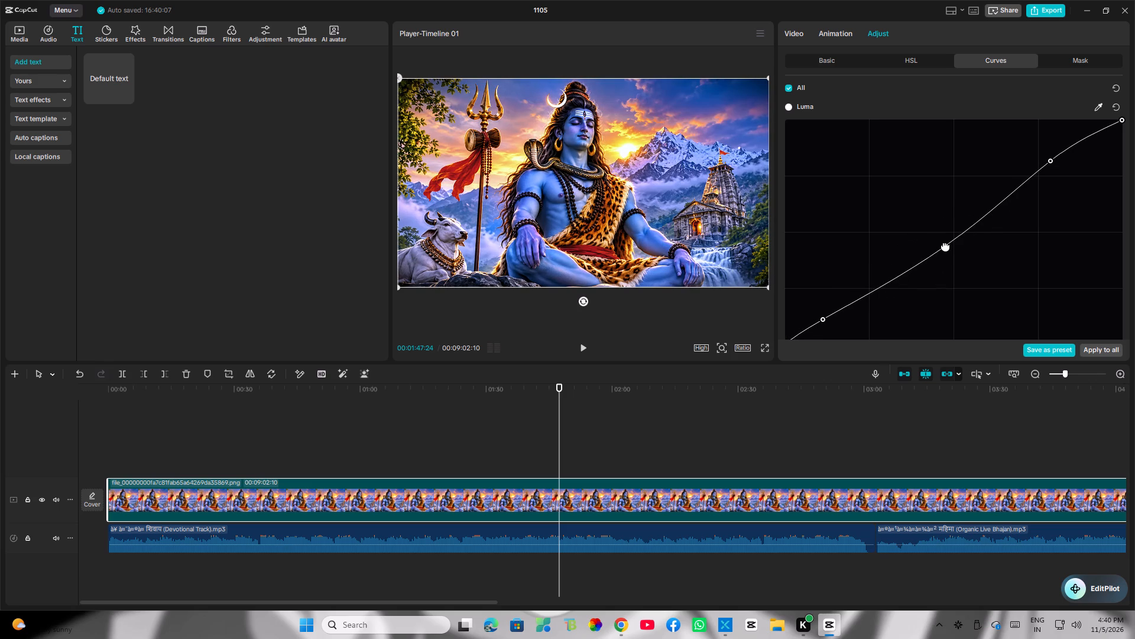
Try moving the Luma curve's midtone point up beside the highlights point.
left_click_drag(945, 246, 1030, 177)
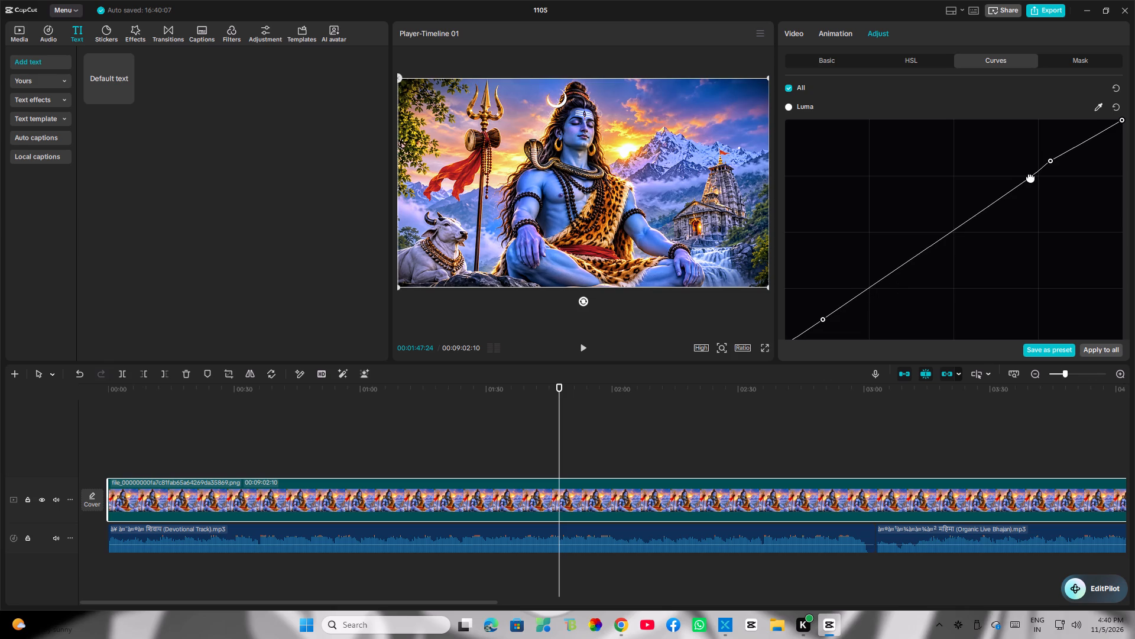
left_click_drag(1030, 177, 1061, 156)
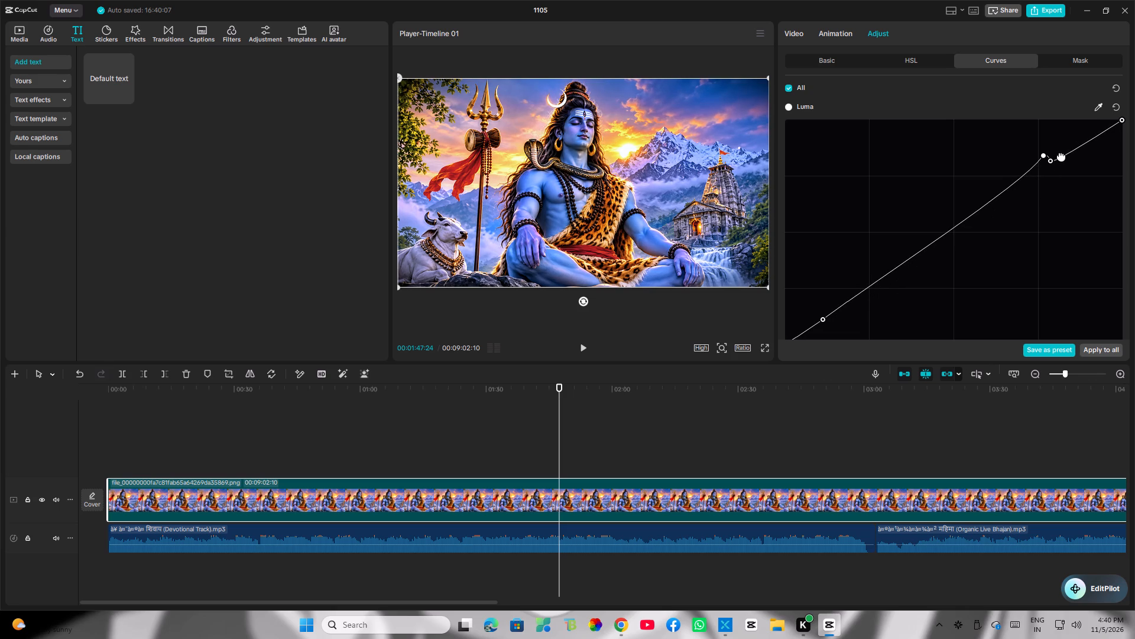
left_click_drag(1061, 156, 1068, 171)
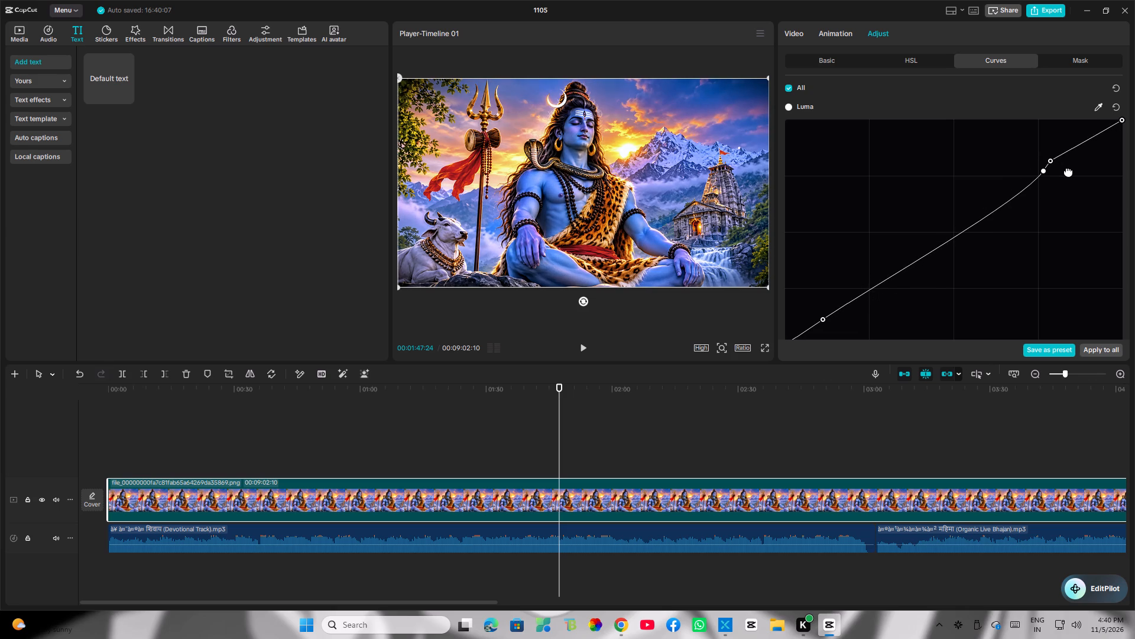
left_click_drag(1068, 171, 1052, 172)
Move the Luma curve's midtone point down beside the shadows point, try darker and lighter shadows, and settle it just above that point near the diagonal.
left_click_drag(1052, 172, 755, 350)
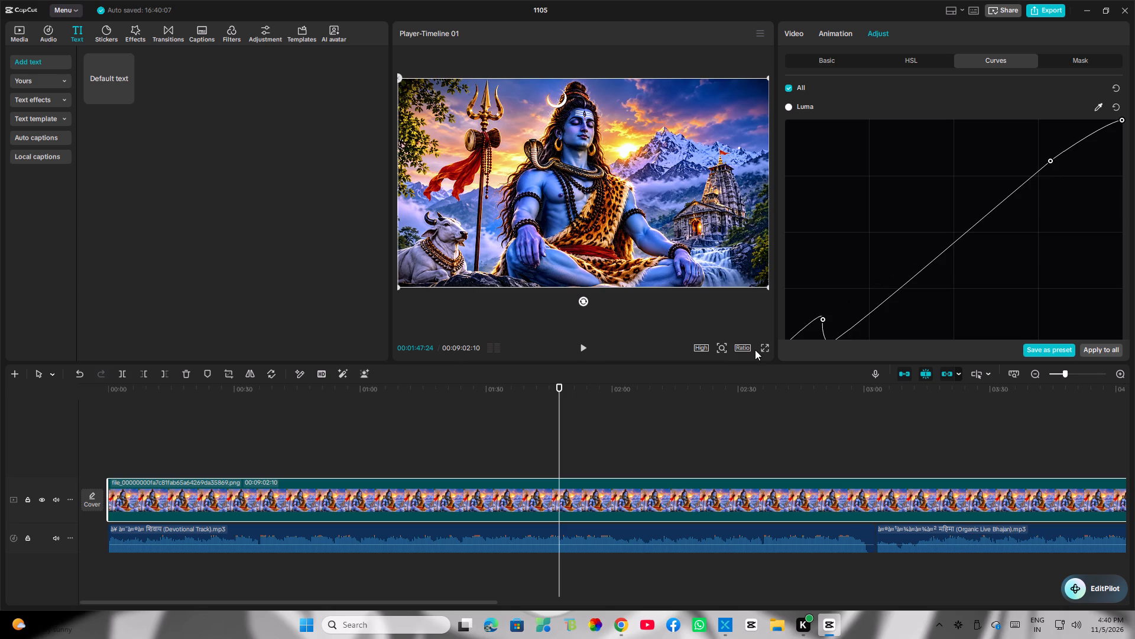
left_click_drag(755, 350, 764, 388)
left_click_drag(764, 388, 784, 285)
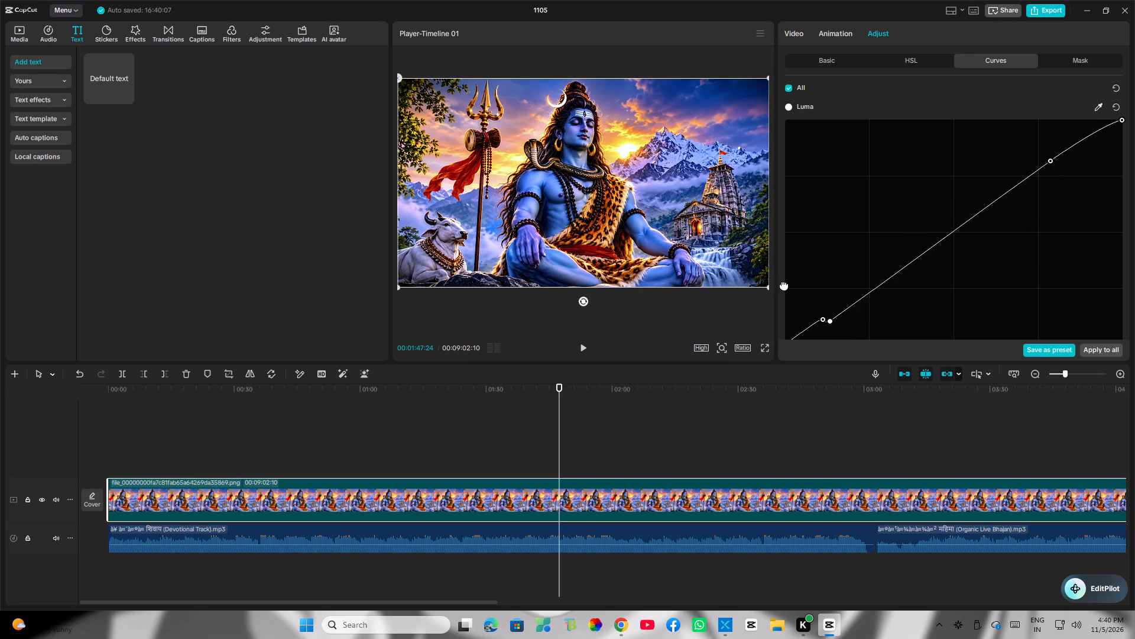
left_click_drag(784, 285, 792, 267)
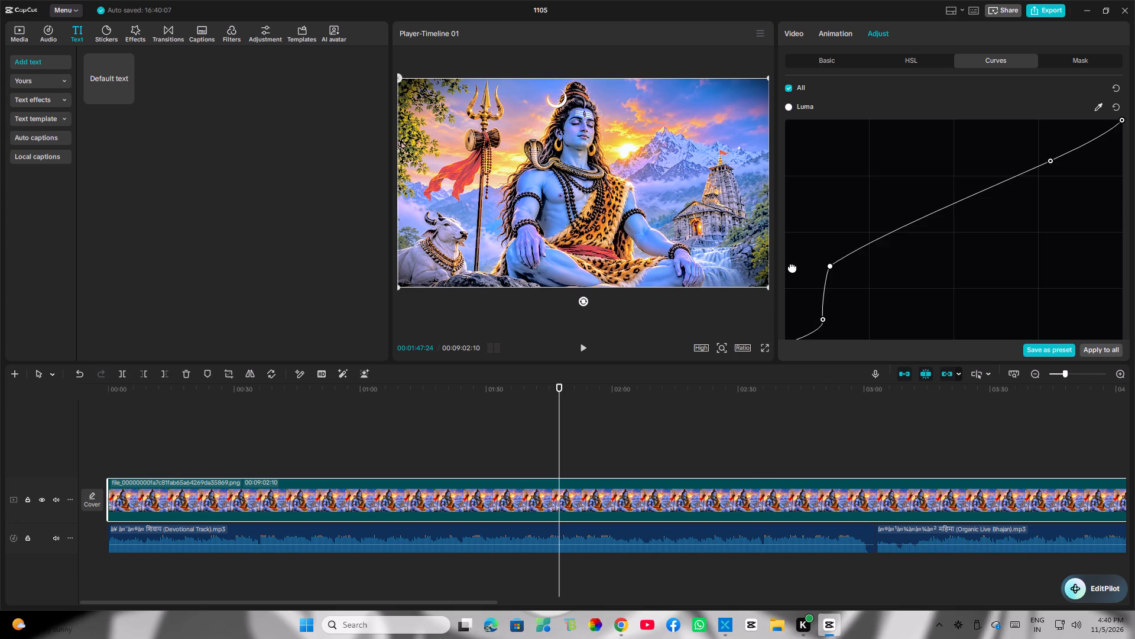
left_click_drag(792, 267, 819, 310)
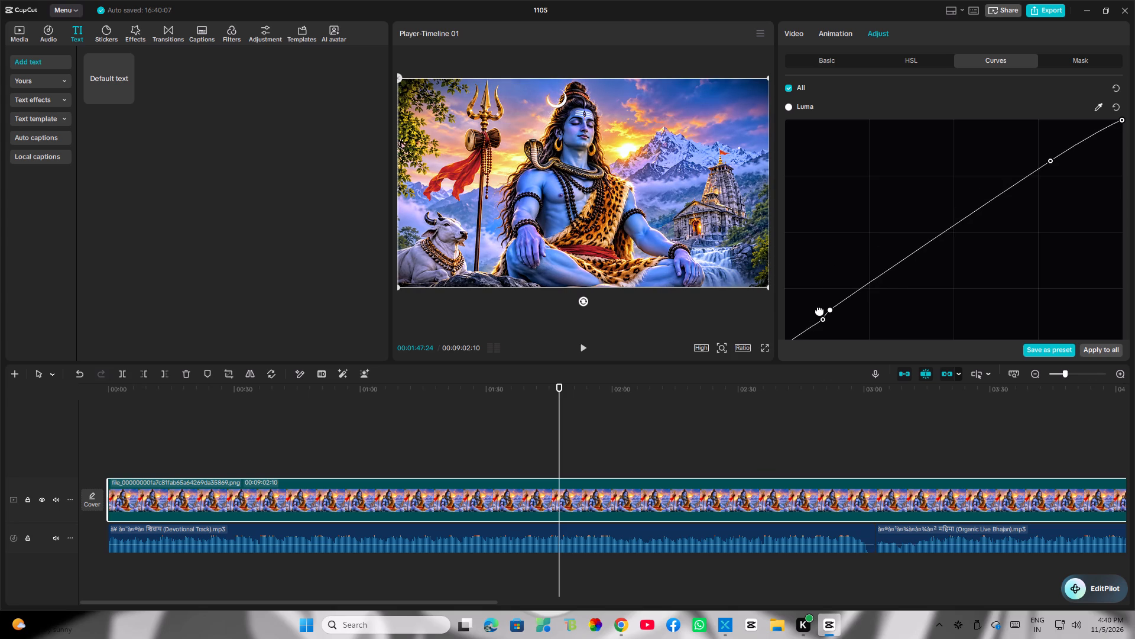
left_click_drag(819, 310, 806, 306)
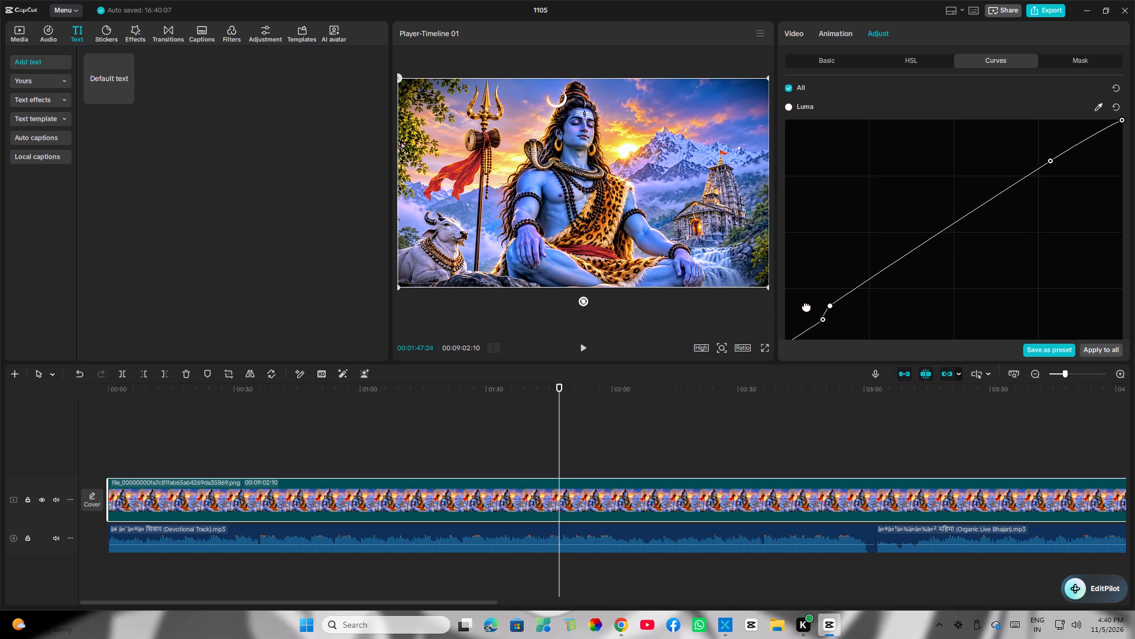
left_click_drag(806, 306, 816, 321)
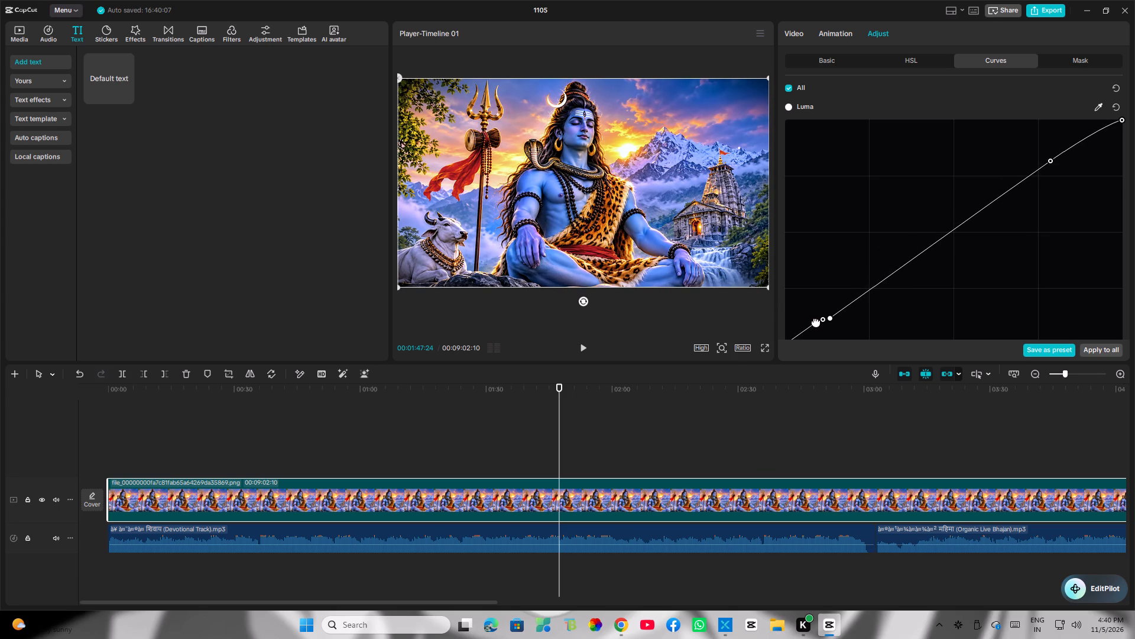
left_click_drag(816, 321, 772, 363)
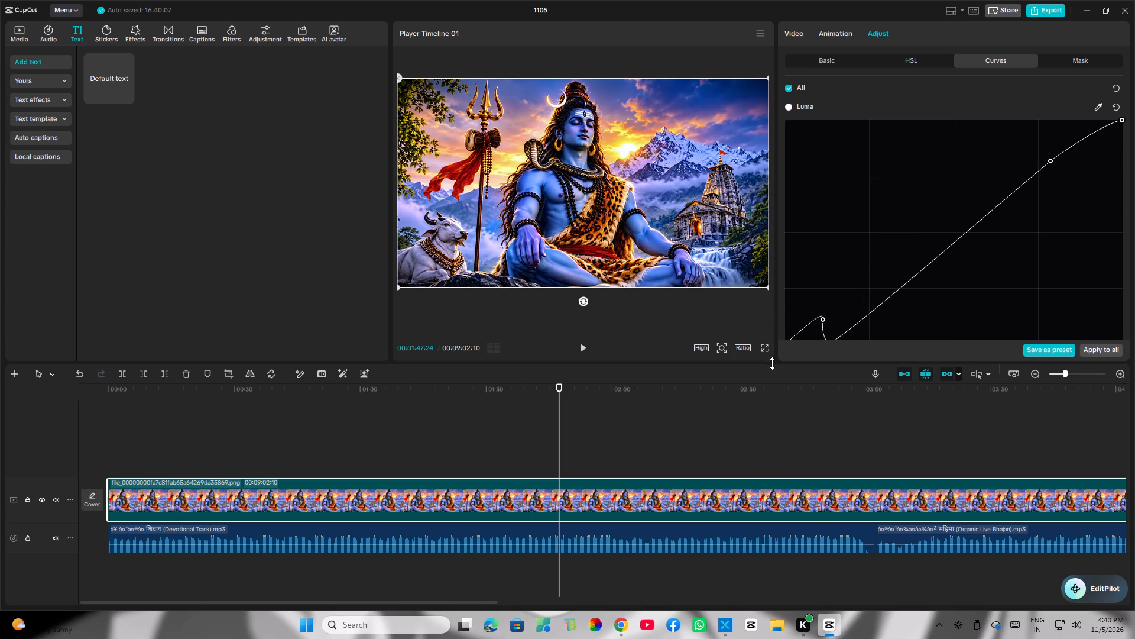
left_click_drag(772, 363, 839, 304)
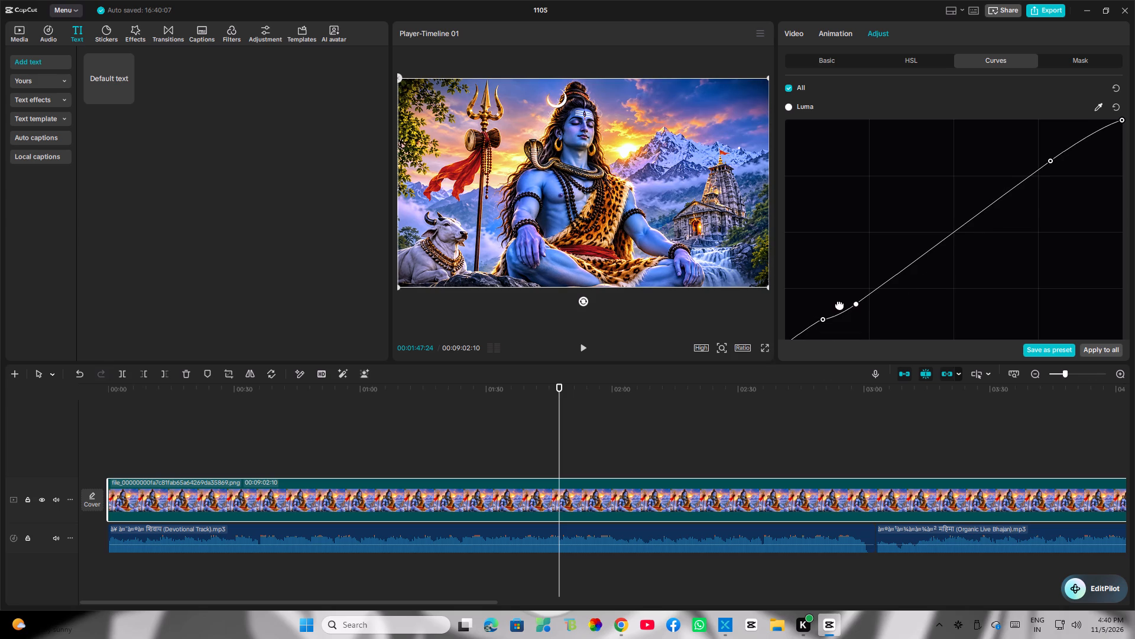
left_click_drag(839, 304, 825, 302)
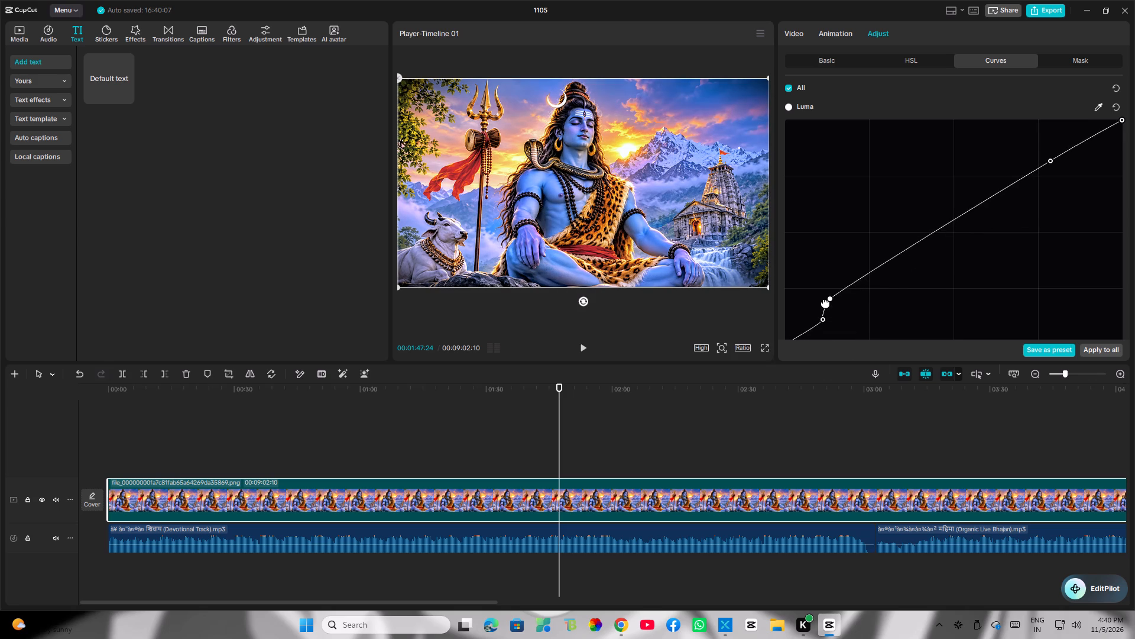
left_click_drag(825, 302, 835, 310)
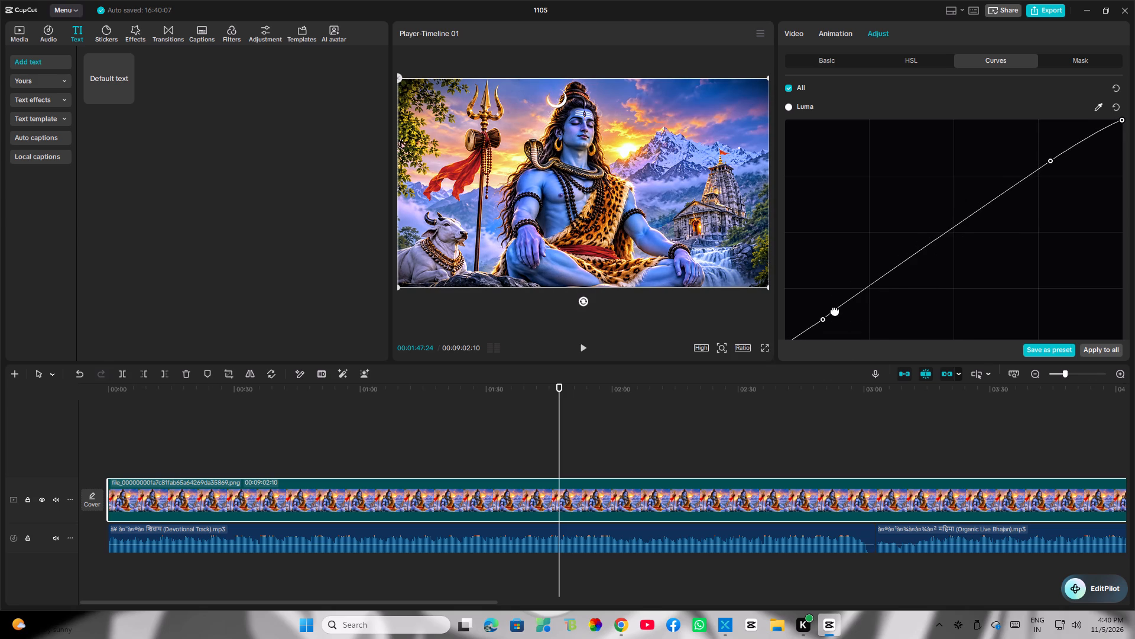
left_click_drag(835, 310, 831, 309)
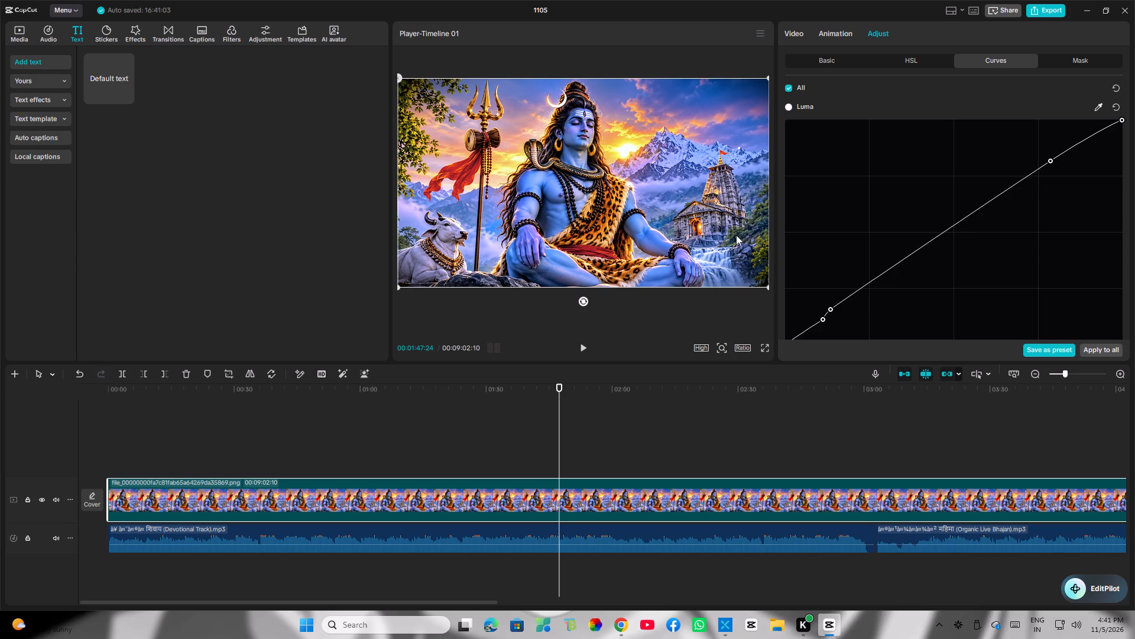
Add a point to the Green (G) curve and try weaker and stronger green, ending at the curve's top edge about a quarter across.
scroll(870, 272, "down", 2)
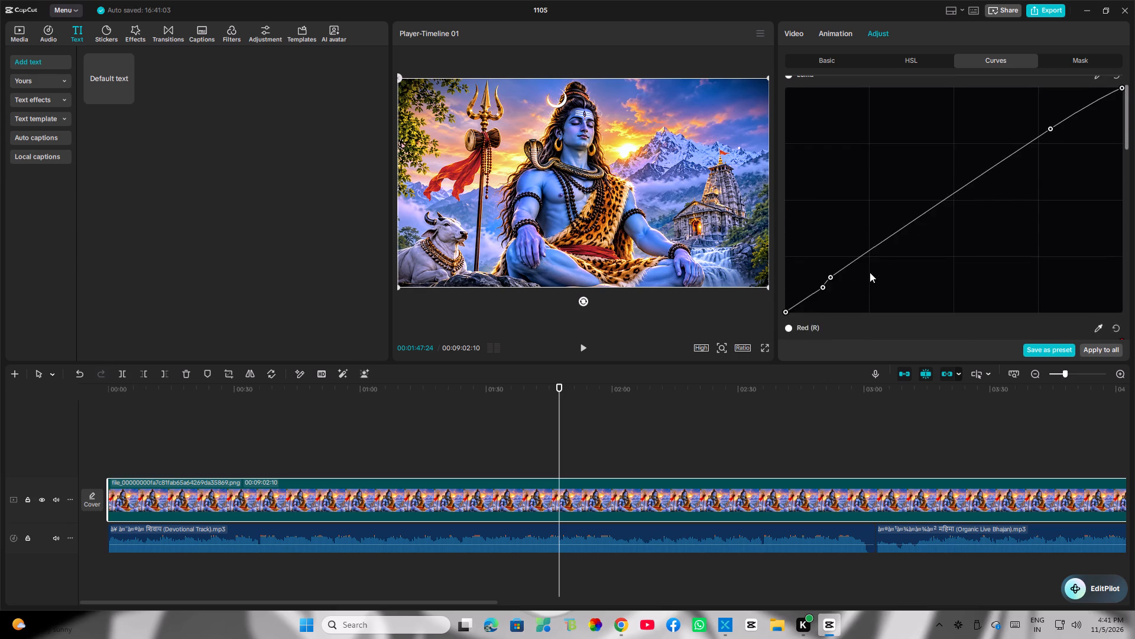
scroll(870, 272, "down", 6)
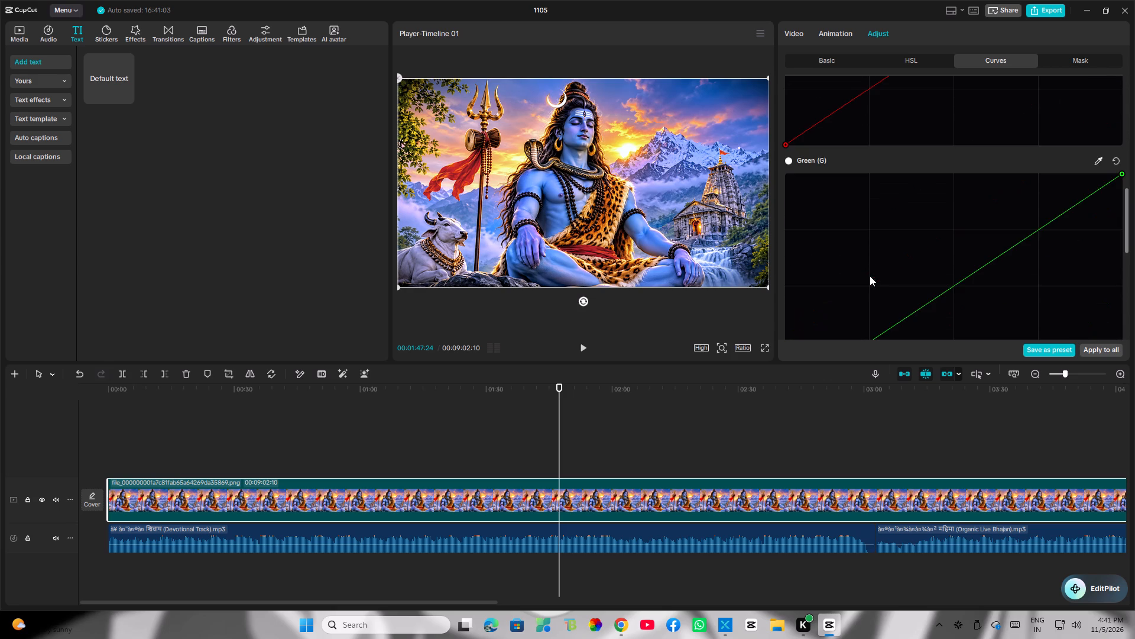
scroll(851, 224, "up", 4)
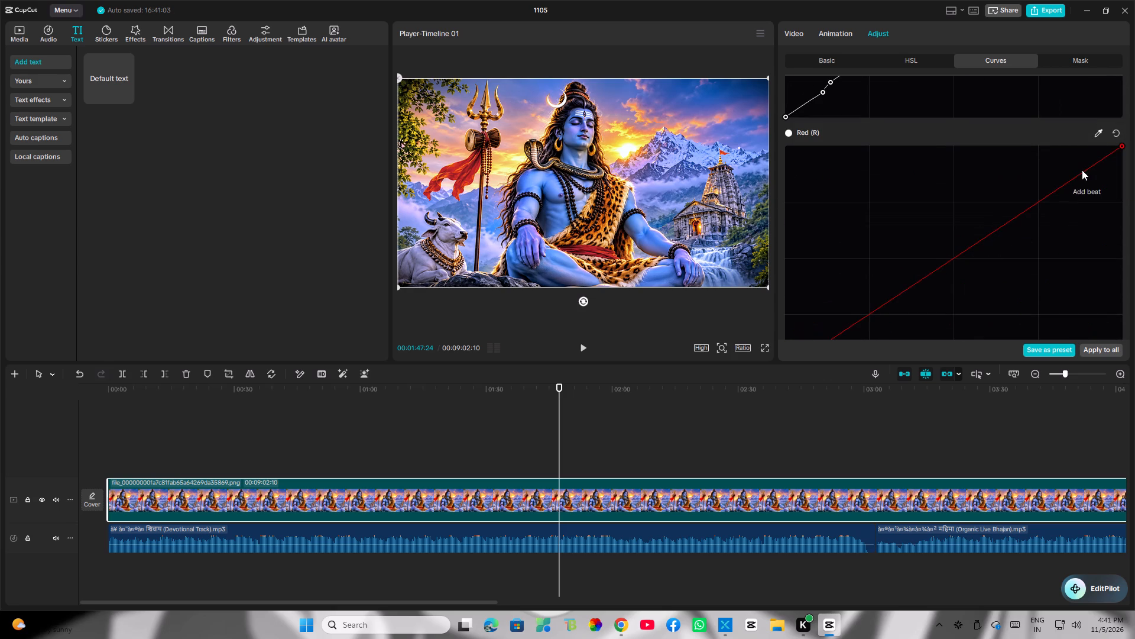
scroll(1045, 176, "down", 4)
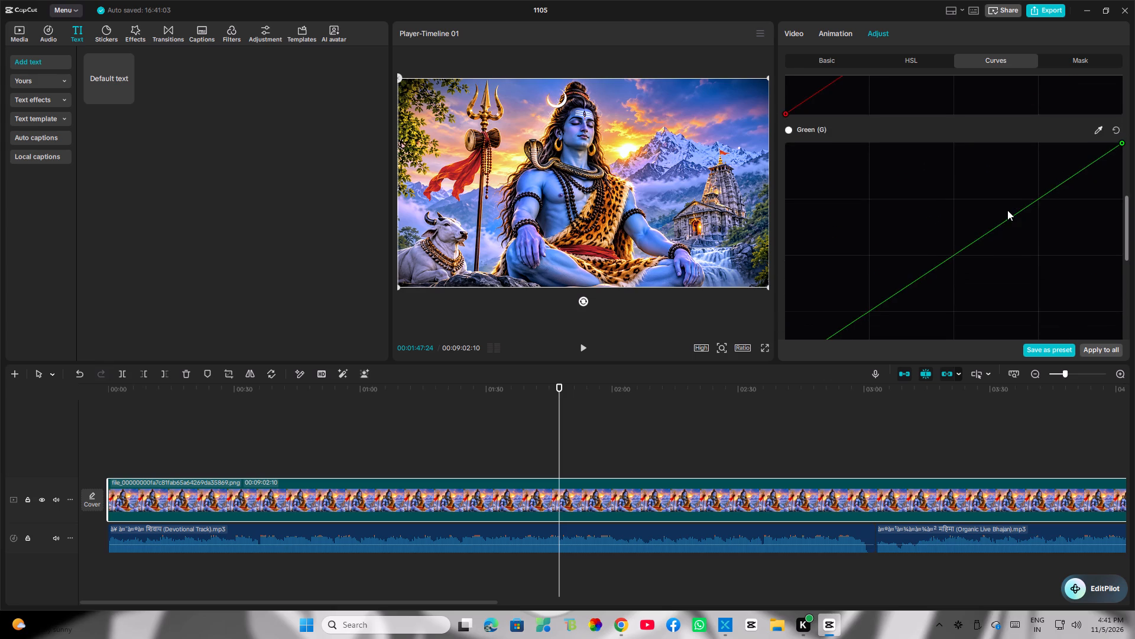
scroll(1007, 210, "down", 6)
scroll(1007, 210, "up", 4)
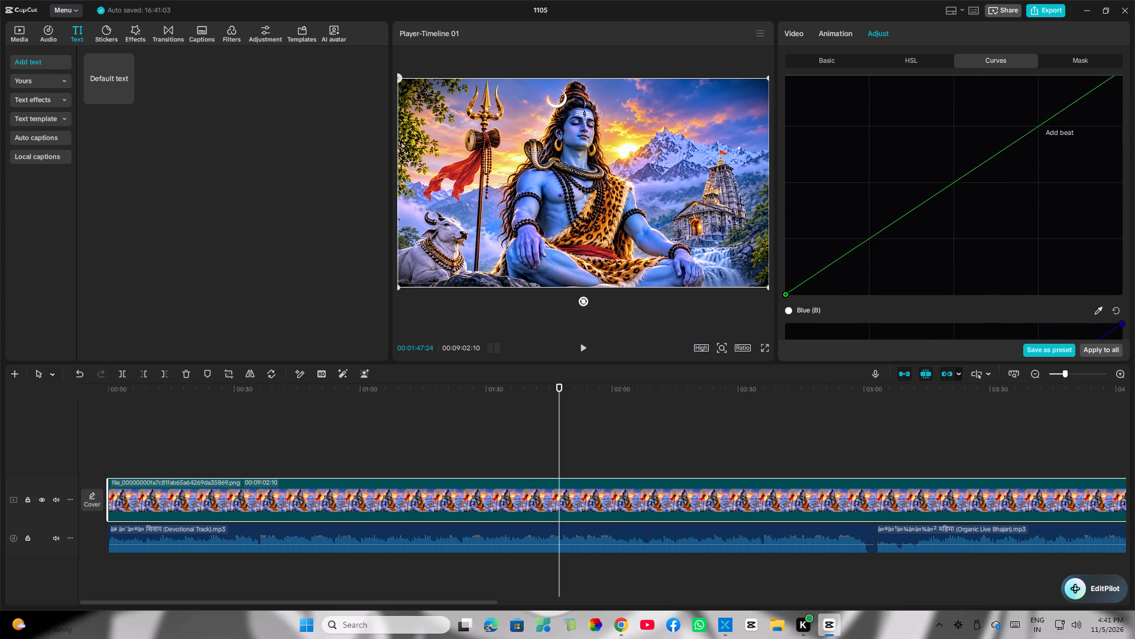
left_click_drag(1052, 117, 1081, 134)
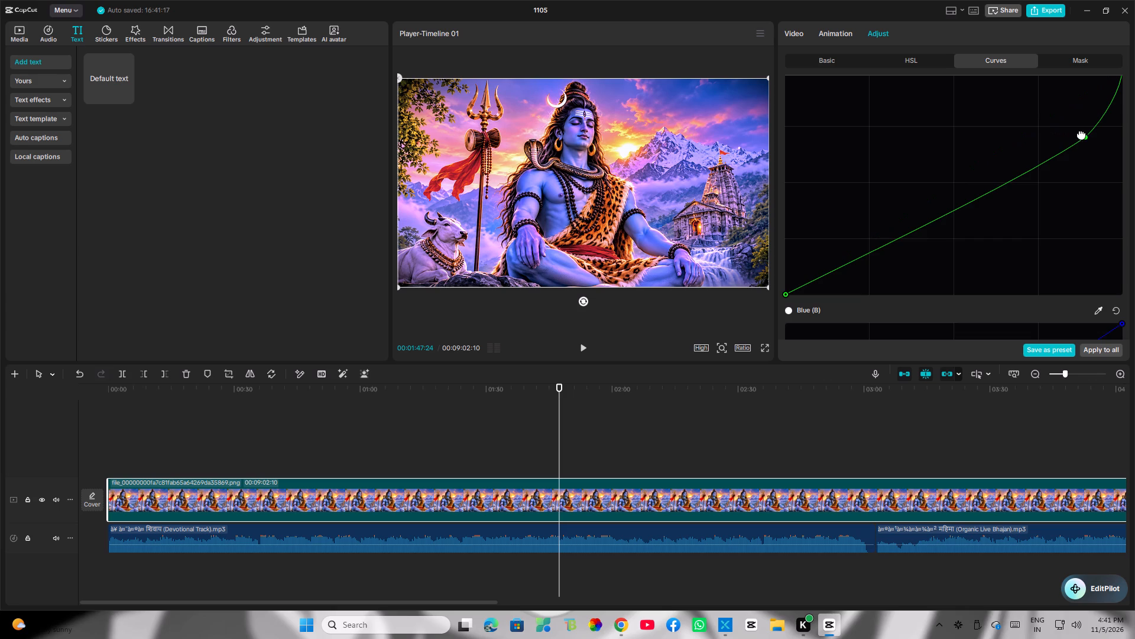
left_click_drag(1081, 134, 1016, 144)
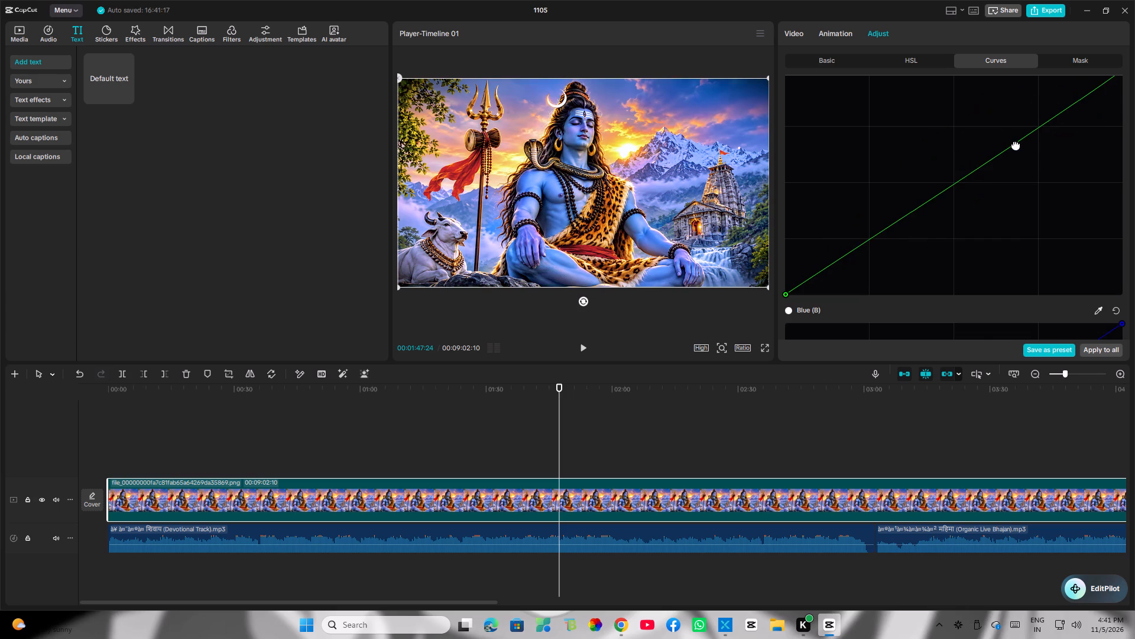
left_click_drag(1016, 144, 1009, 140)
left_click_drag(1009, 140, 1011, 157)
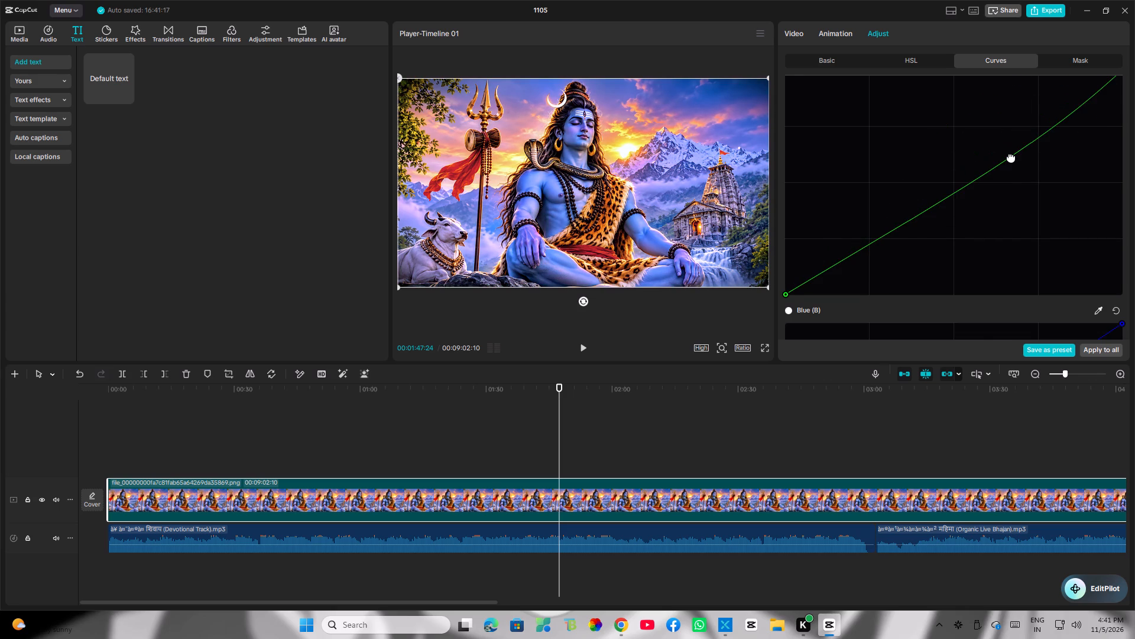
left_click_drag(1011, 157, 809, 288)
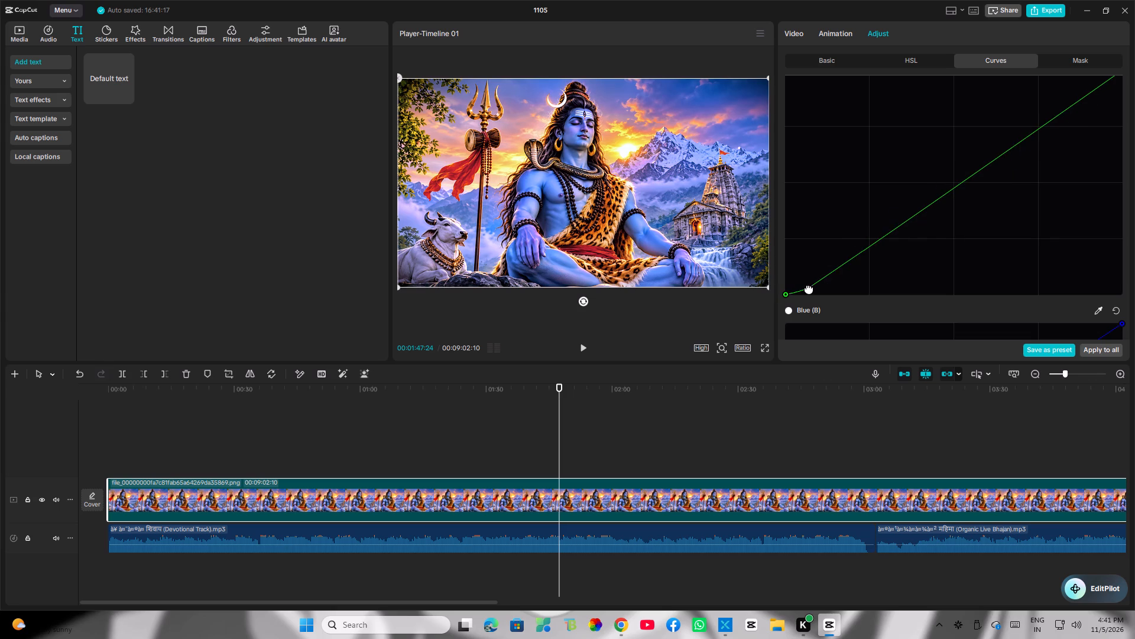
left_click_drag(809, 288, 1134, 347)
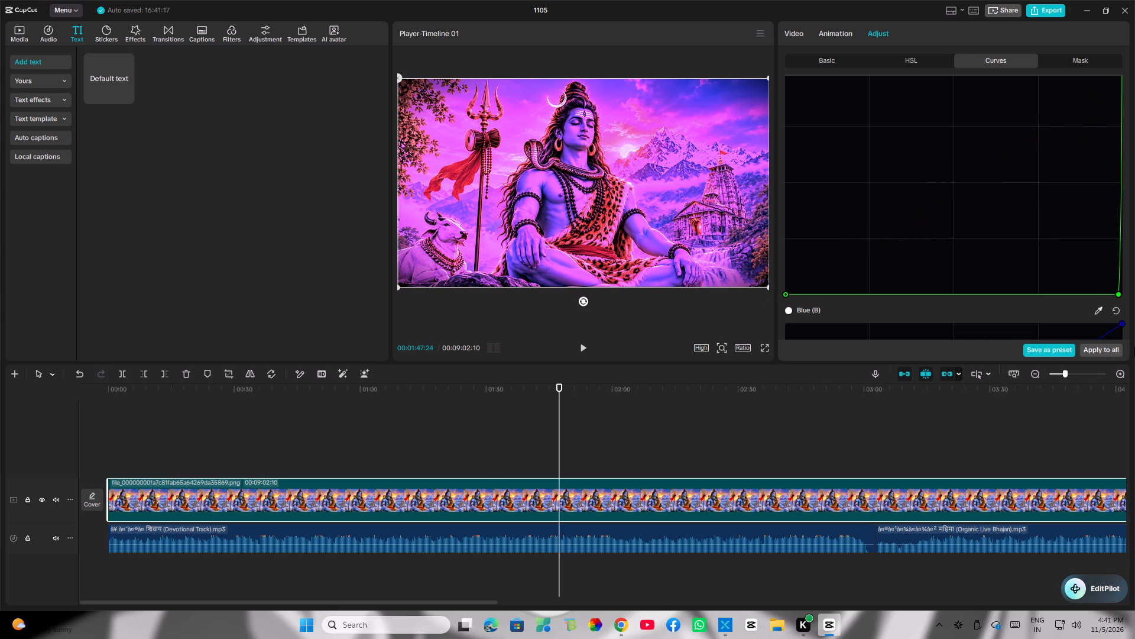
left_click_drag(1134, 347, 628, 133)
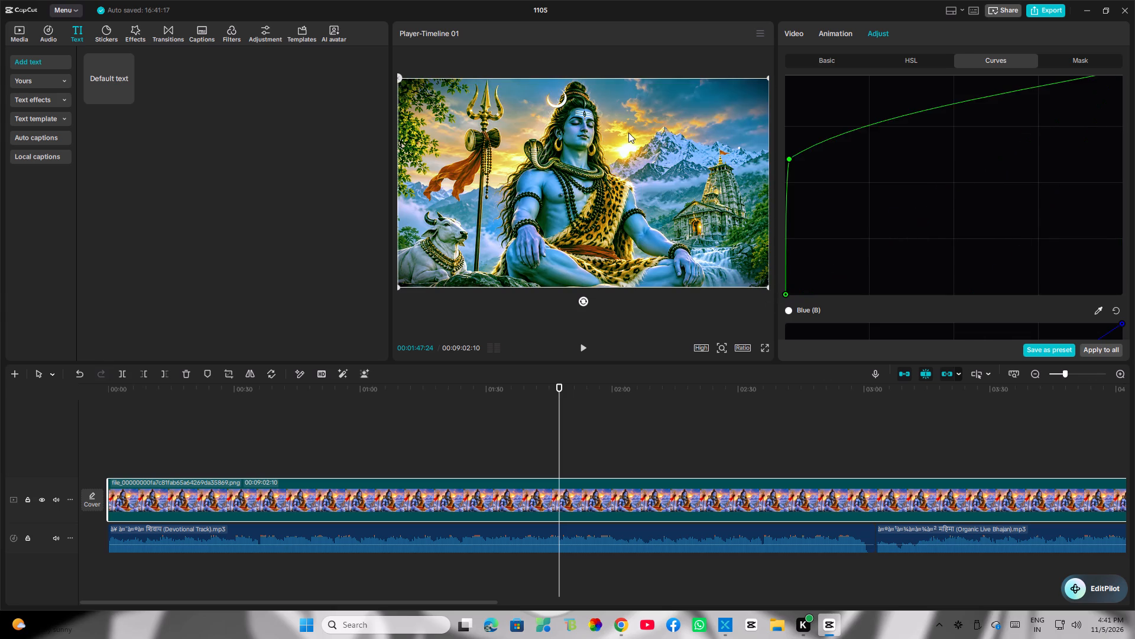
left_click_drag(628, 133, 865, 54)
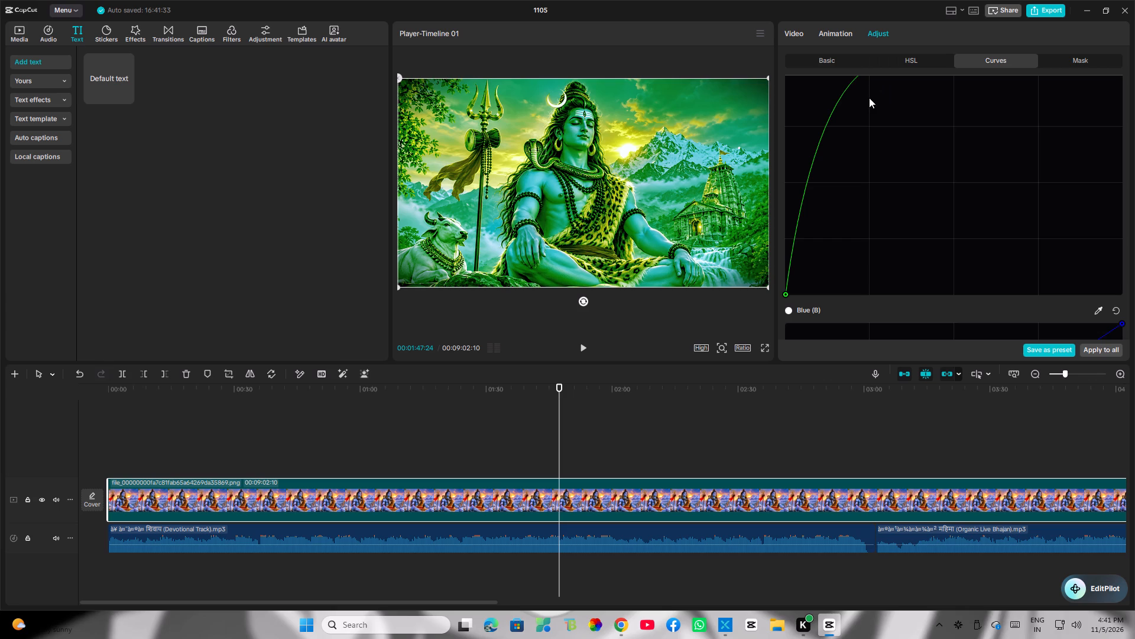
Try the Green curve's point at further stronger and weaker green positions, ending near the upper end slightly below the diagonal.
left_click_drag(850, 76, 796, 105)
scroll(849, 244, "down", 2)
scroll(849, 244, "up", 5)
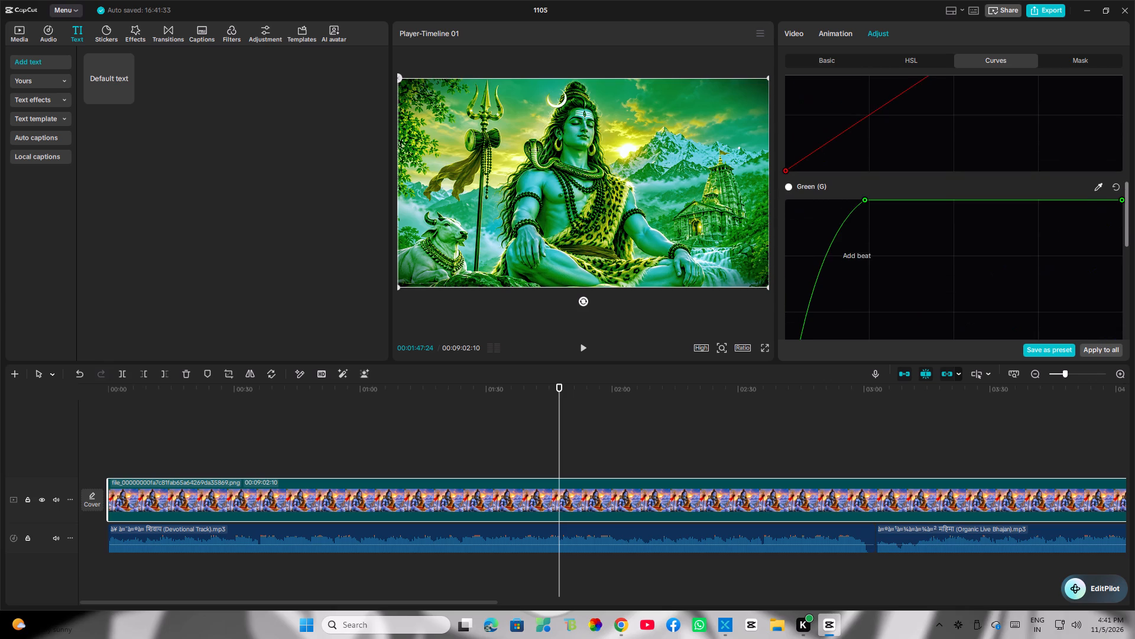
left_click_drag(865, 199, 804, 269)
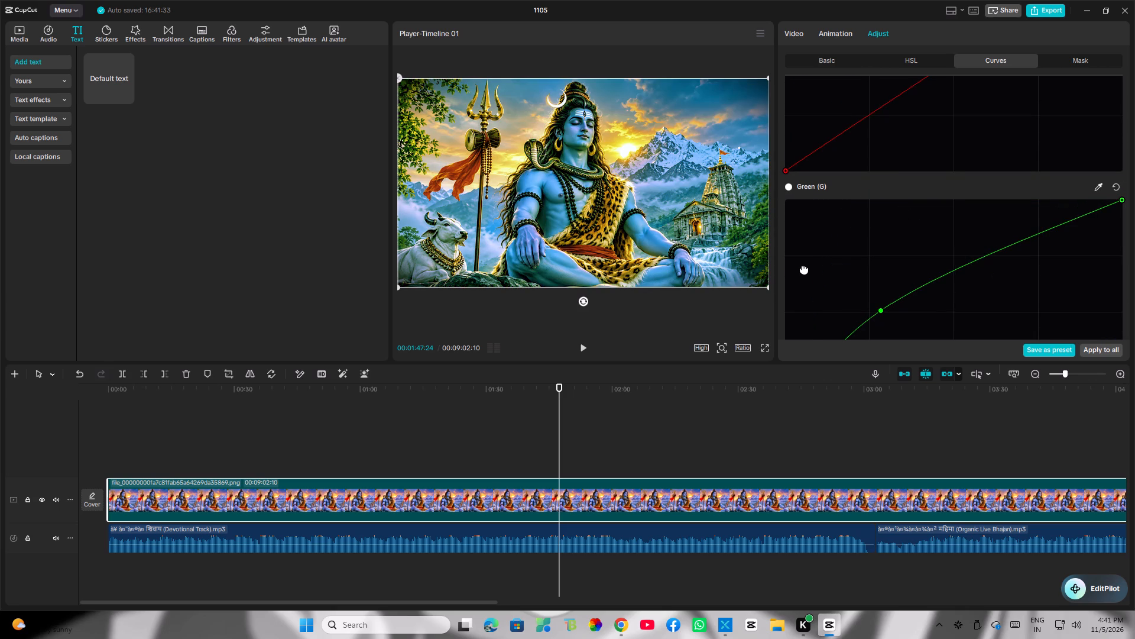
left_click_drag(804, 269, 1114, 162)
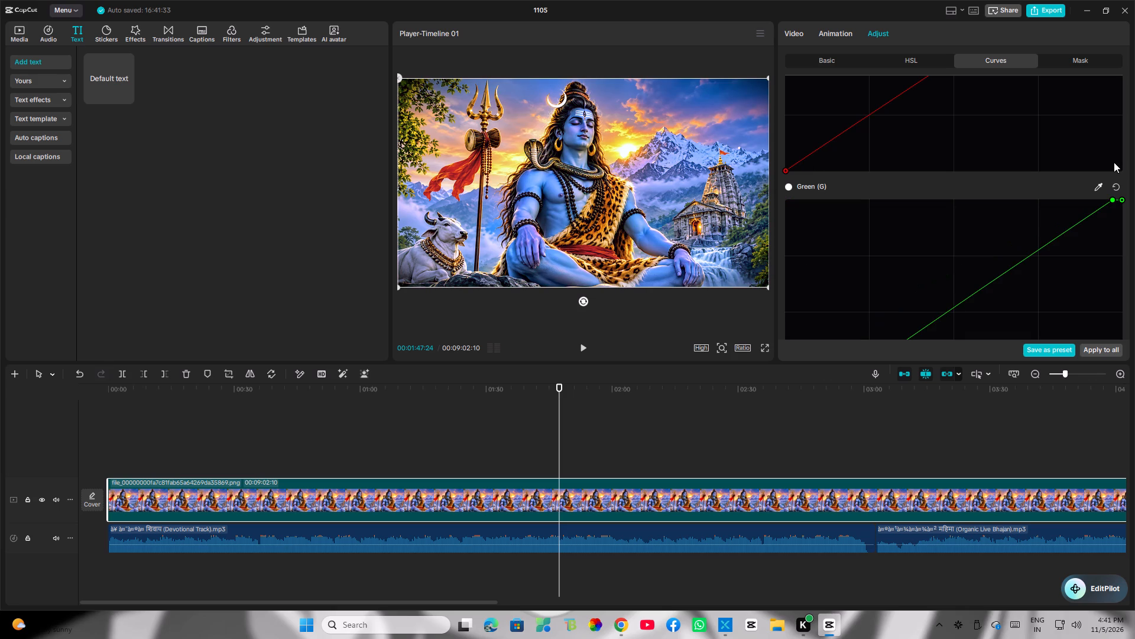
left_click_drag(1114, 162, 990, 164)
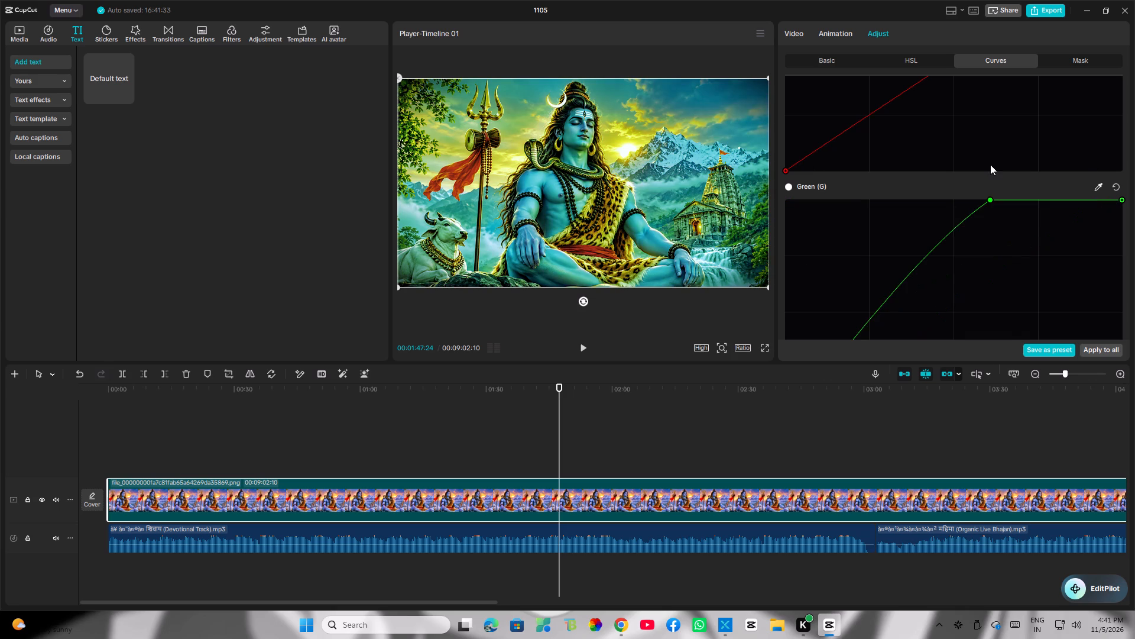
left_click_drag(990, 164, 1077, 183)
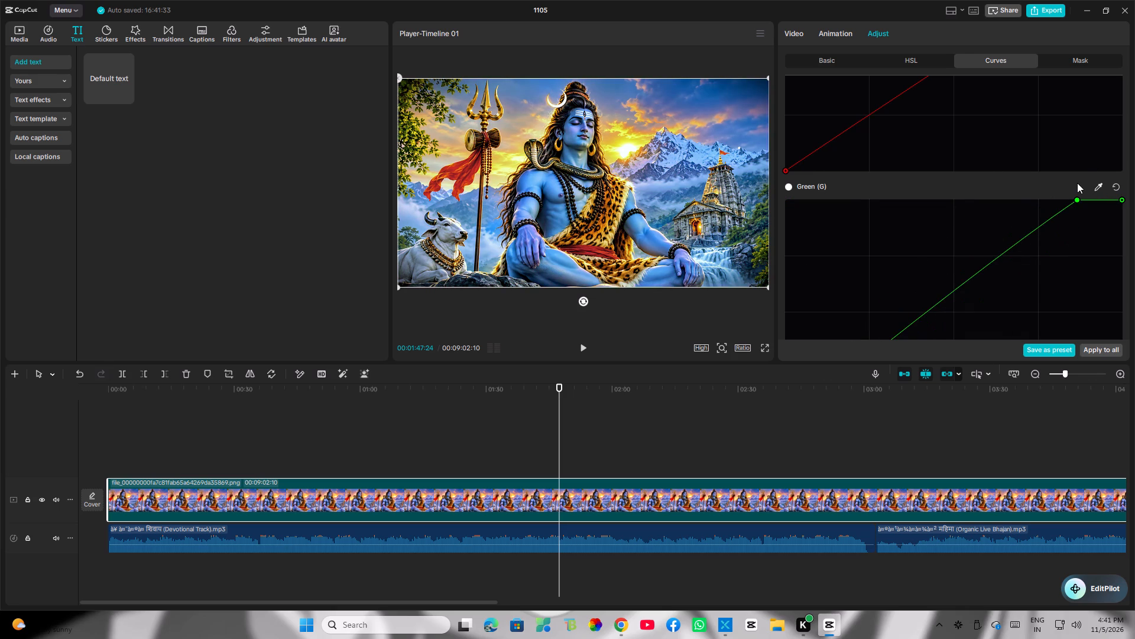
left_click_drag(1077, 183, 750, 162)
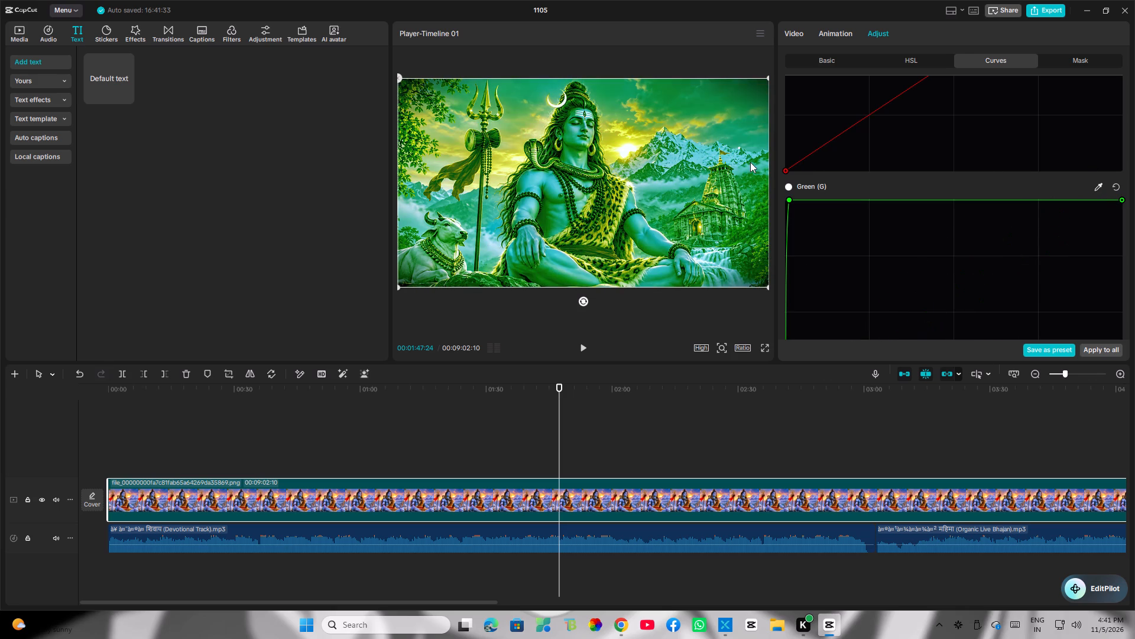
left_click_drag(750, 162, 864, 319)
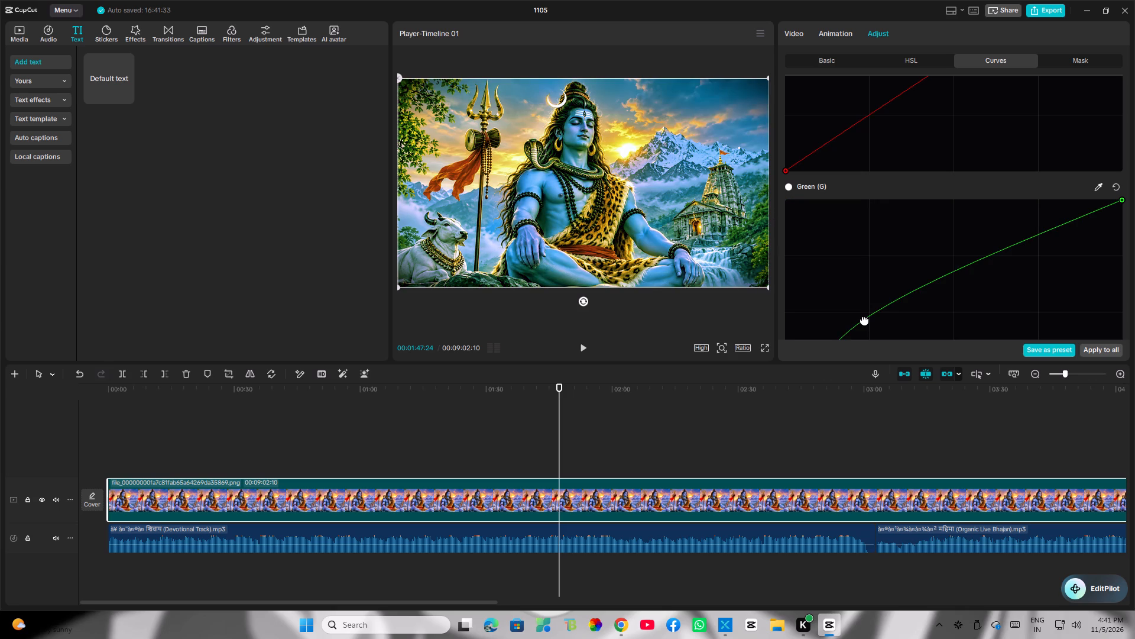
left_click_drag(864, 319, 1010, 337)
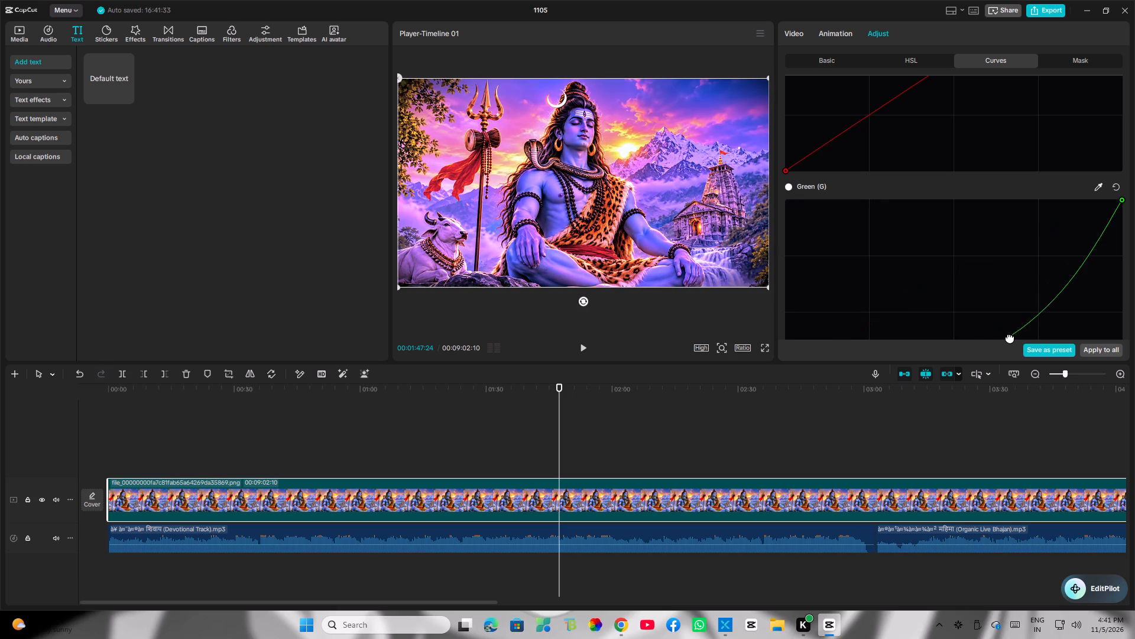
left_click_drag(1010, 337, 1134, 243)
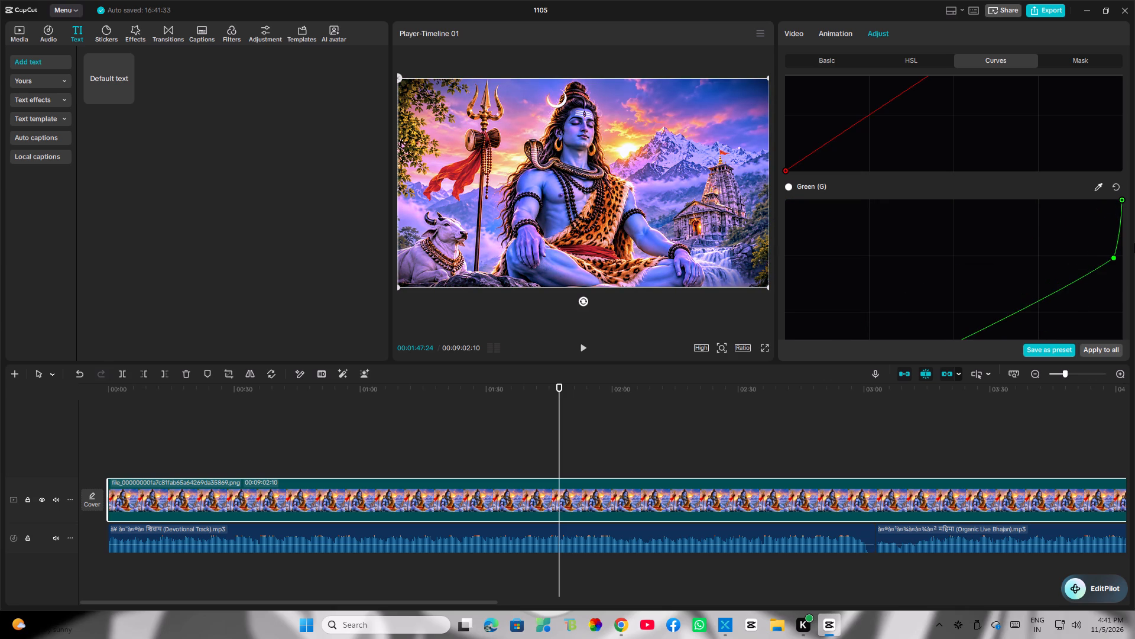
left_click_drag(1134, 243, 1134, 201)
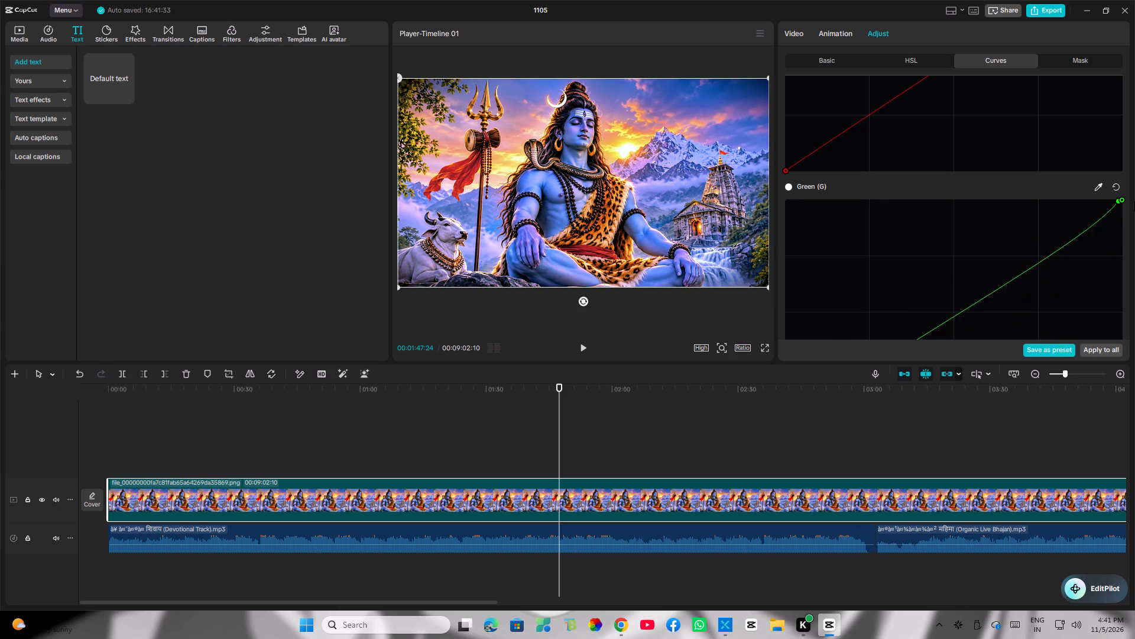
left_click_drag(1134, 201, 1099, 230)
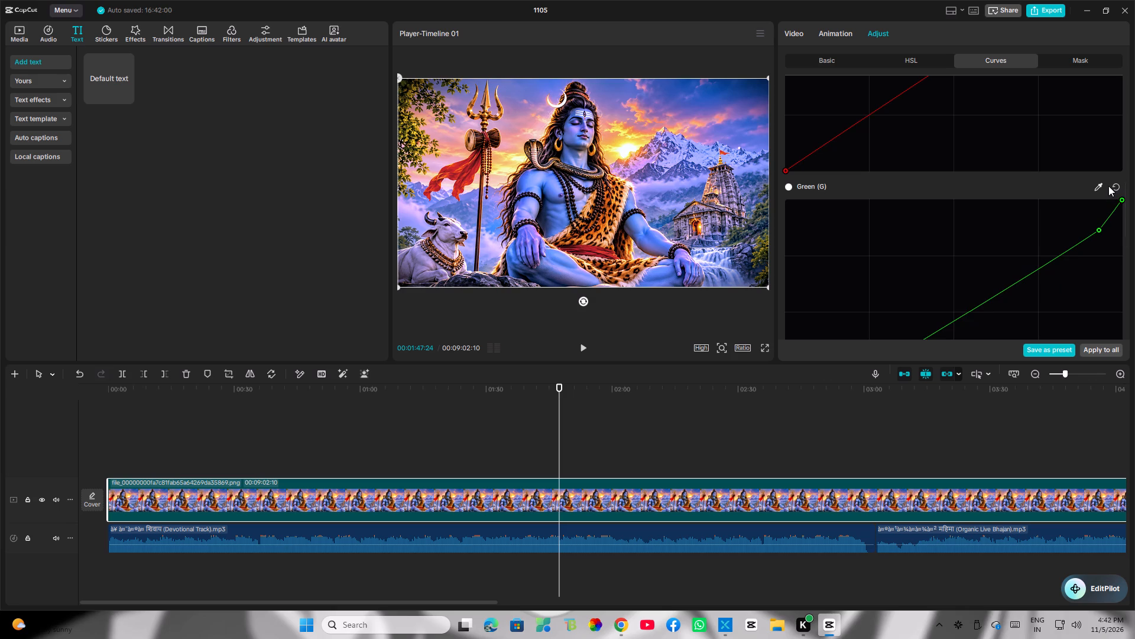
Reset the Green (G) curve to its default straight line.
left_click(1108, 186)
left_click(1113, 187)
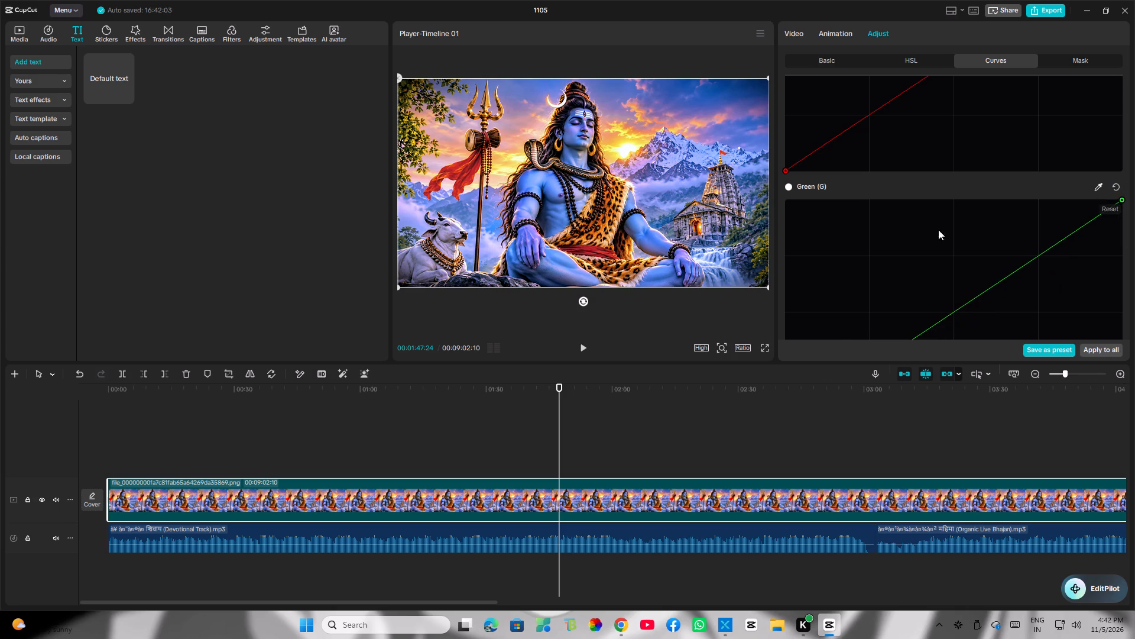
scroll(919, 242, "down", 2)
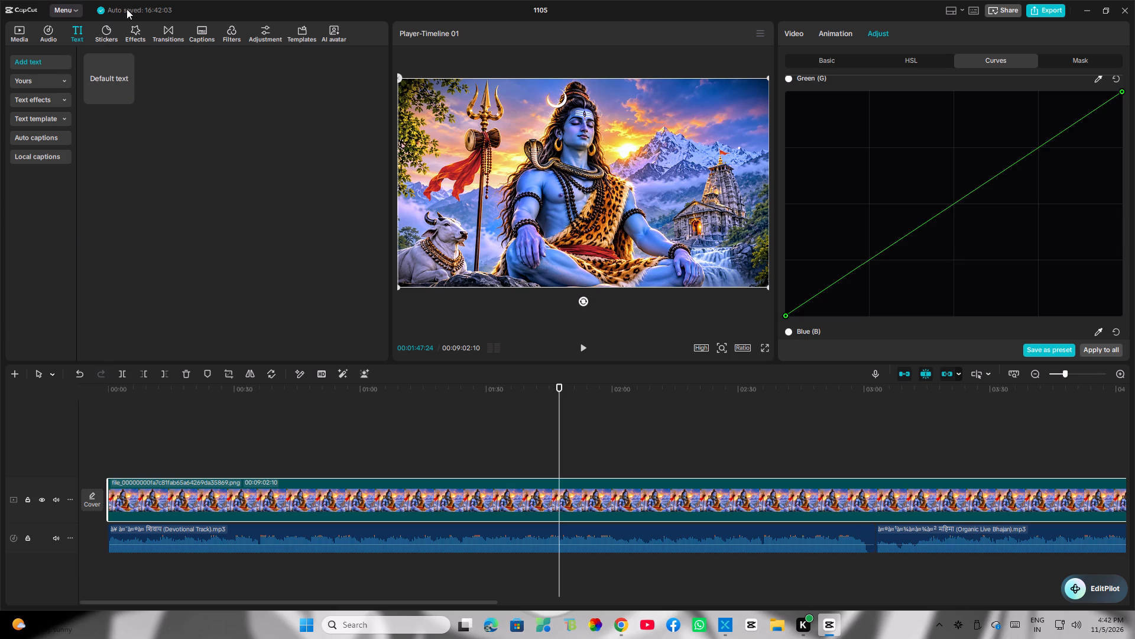
Open the video effects library.
left_click(142, 28)
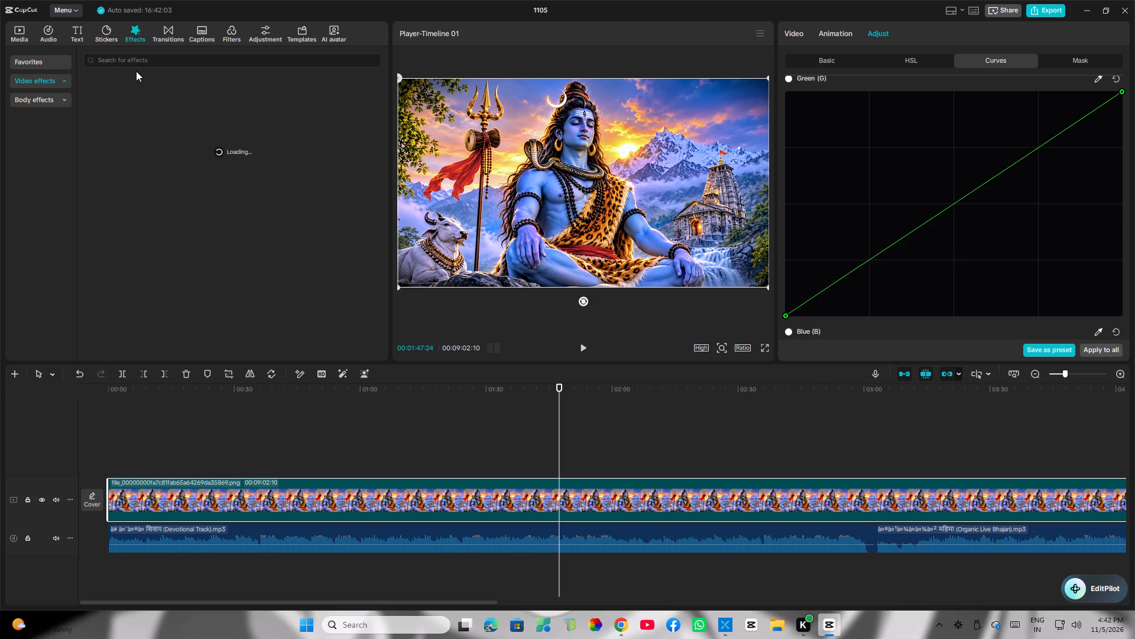